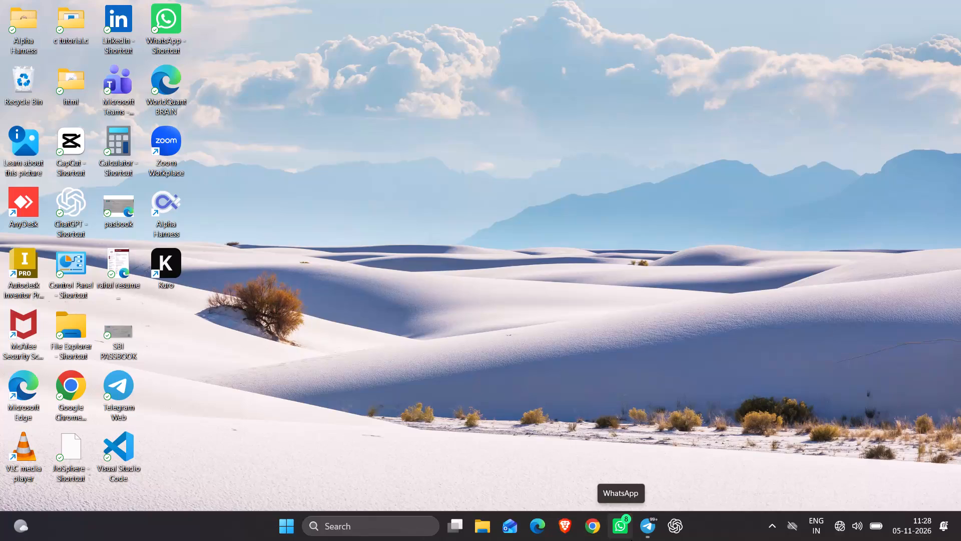
Check the Wi-Fi connection in the list of available networks, closing the list when done.
left_click(839, 530)
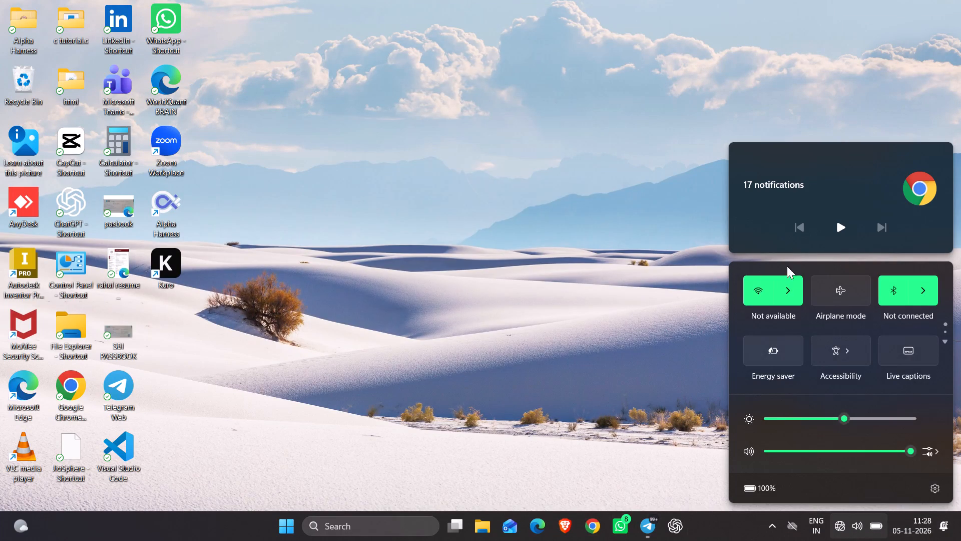
left_click(797, 283)
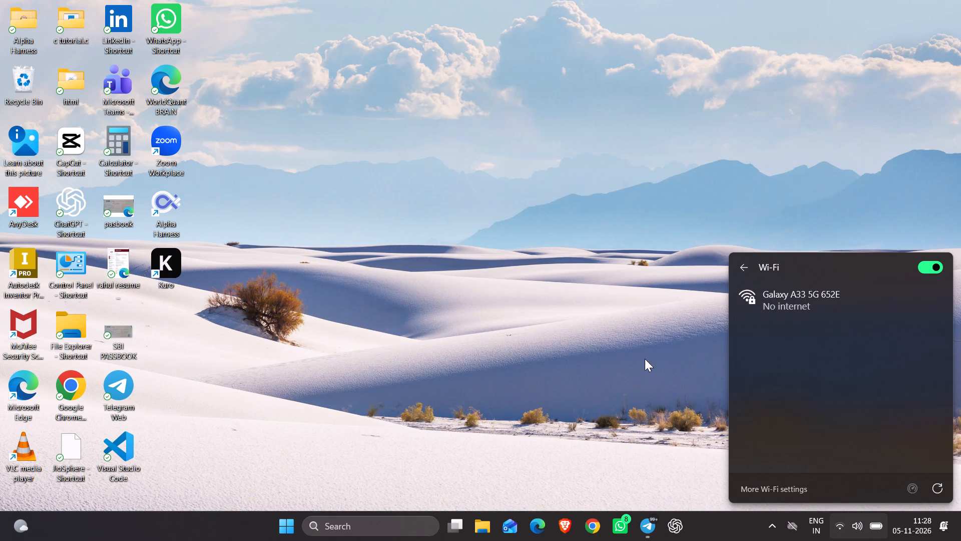
left_click(622, 360)
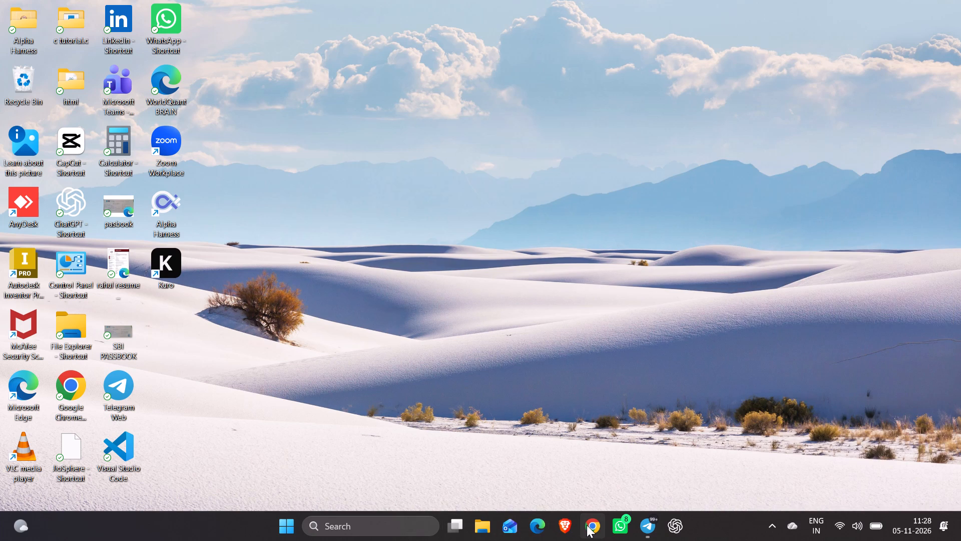
Open a Microsoft Edge browser window from the desktop.
left_click(541, 519)
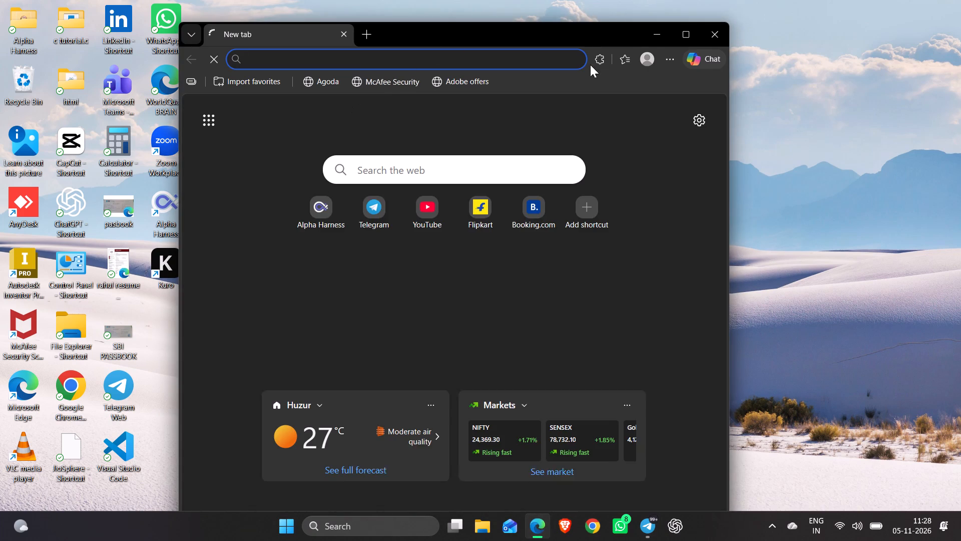
Search the web for worldquant, open the WorldQuant BRAIN platform site, and close the search results page.
left_click(687, 29)
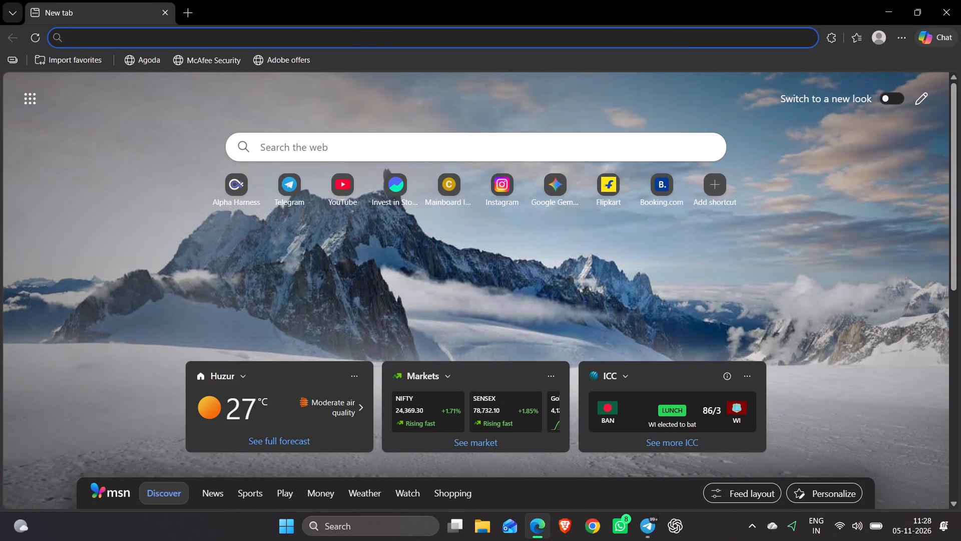
left_click(360, 32)
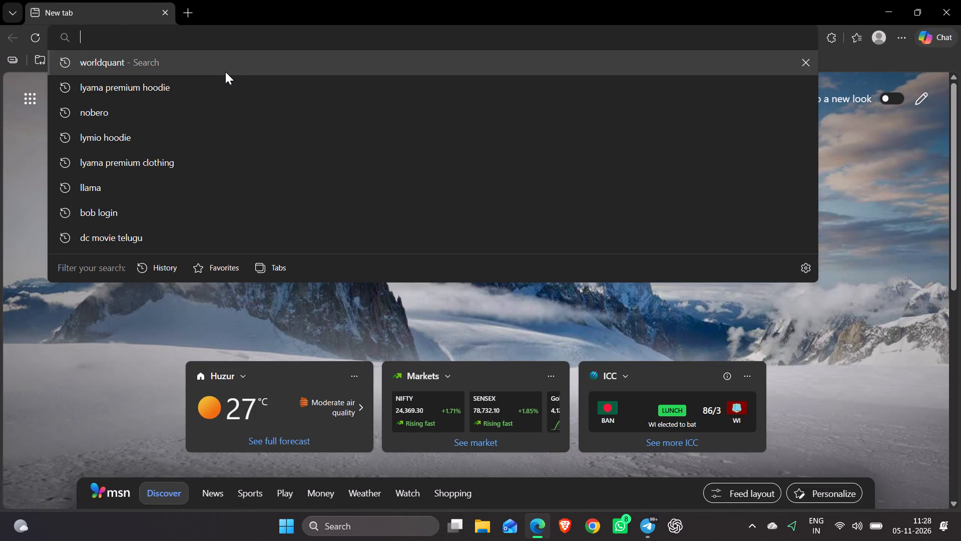
left_click(225, 72)
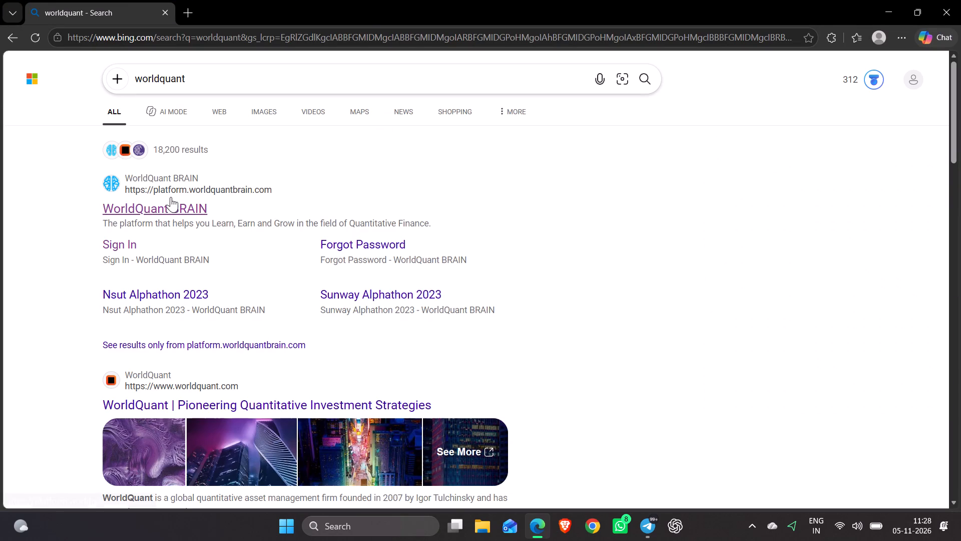
left_click(145, 211)
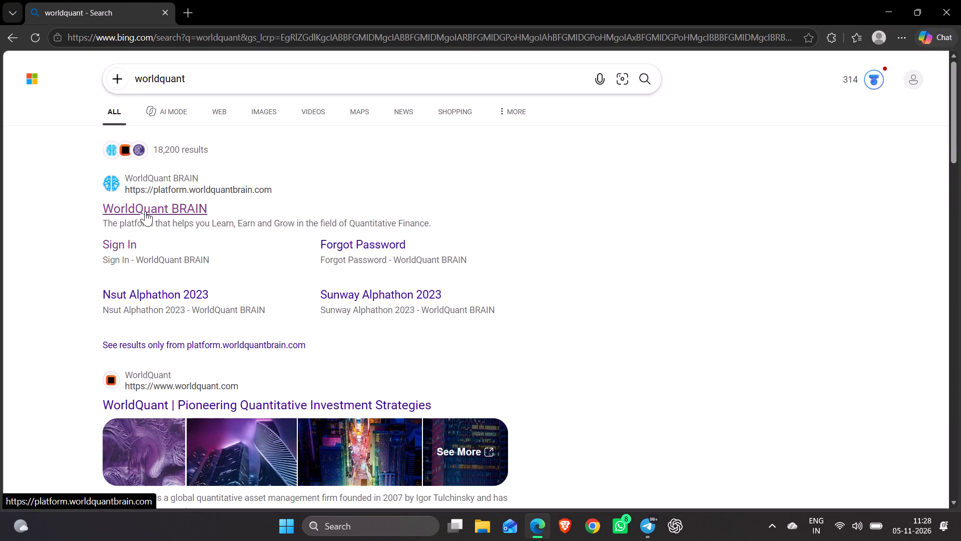
left_click(160, 12)
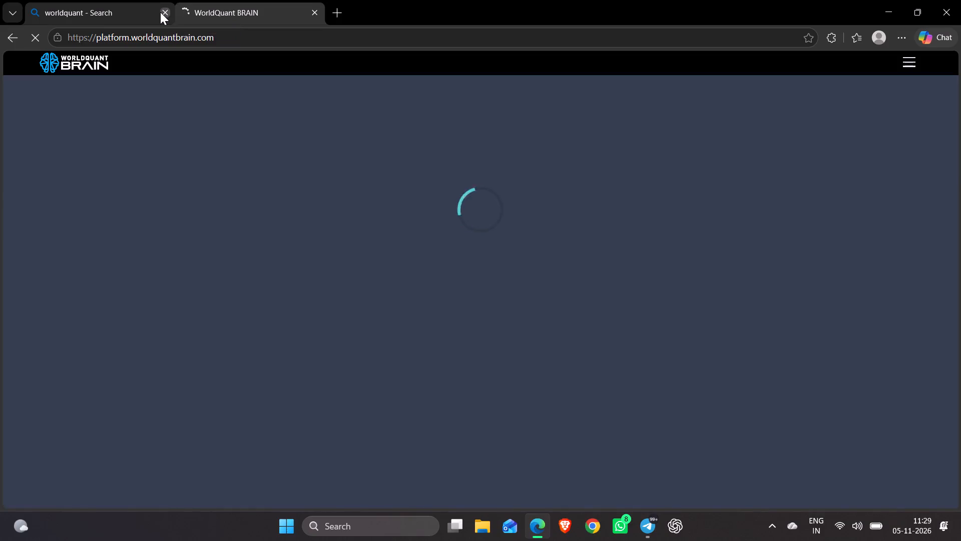
Copy the WorldQuant BRAIN sign-in page address and start adding a shortcut on a new tab page.
double_click(173, 34)
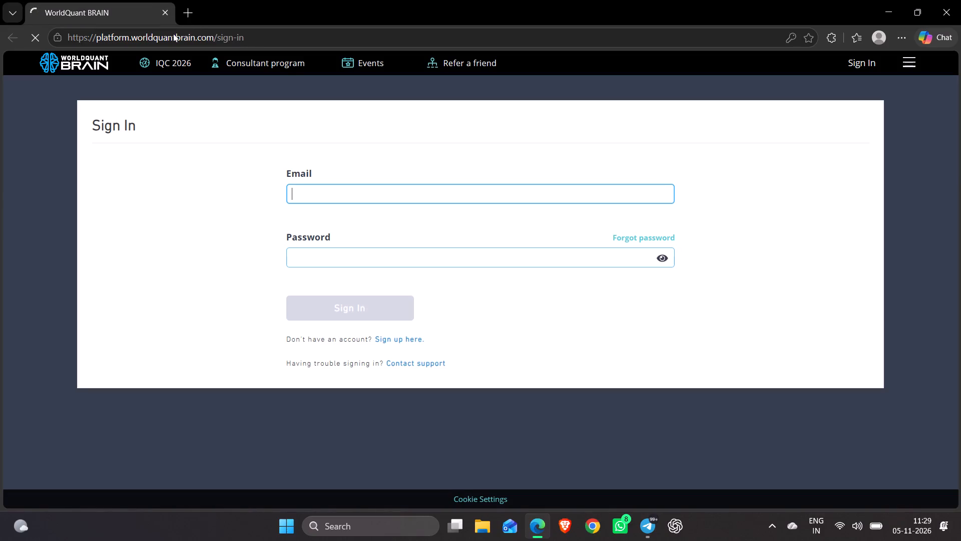
triple_click(173, 34)
left_click(173, 34)
triple_click(173, 34)
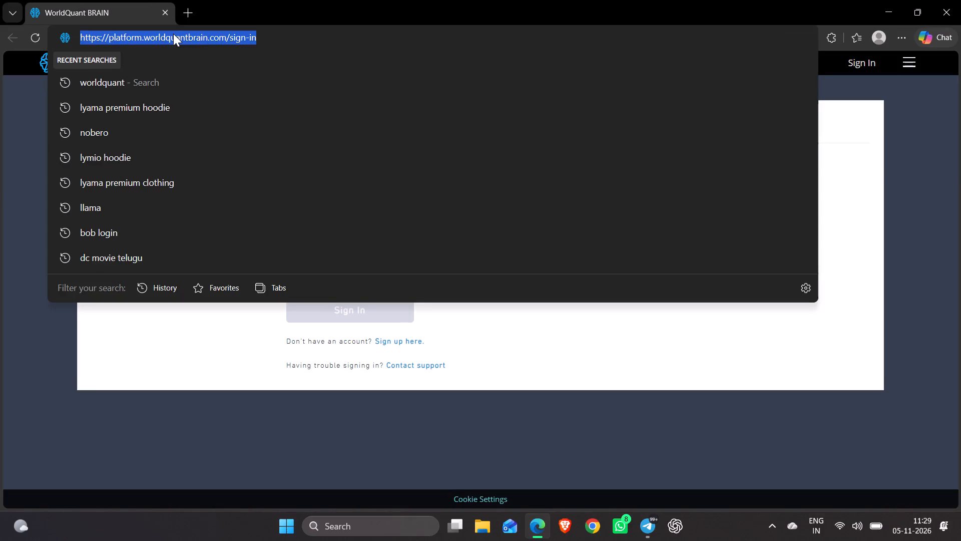
key("ctrl+c")
left_click(189, 8)
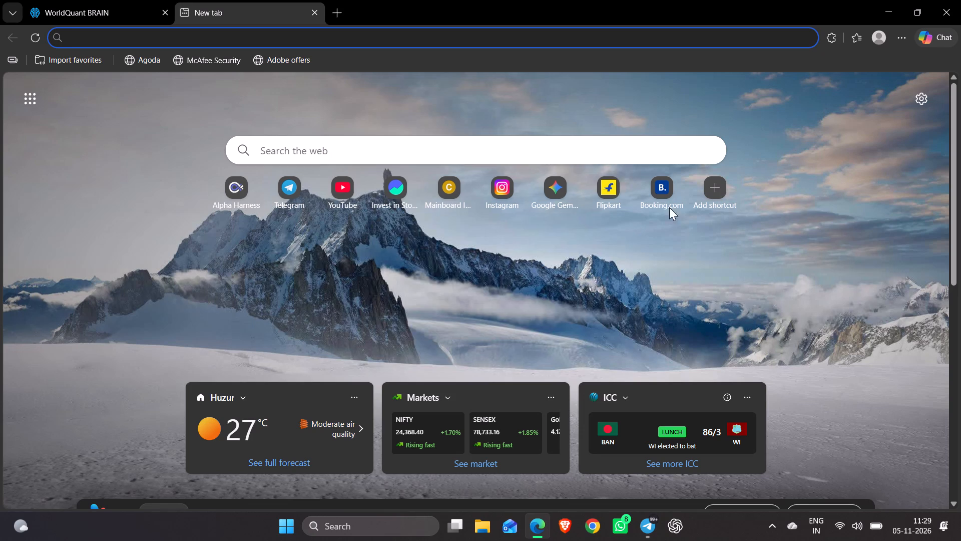
left_click(721, 192)
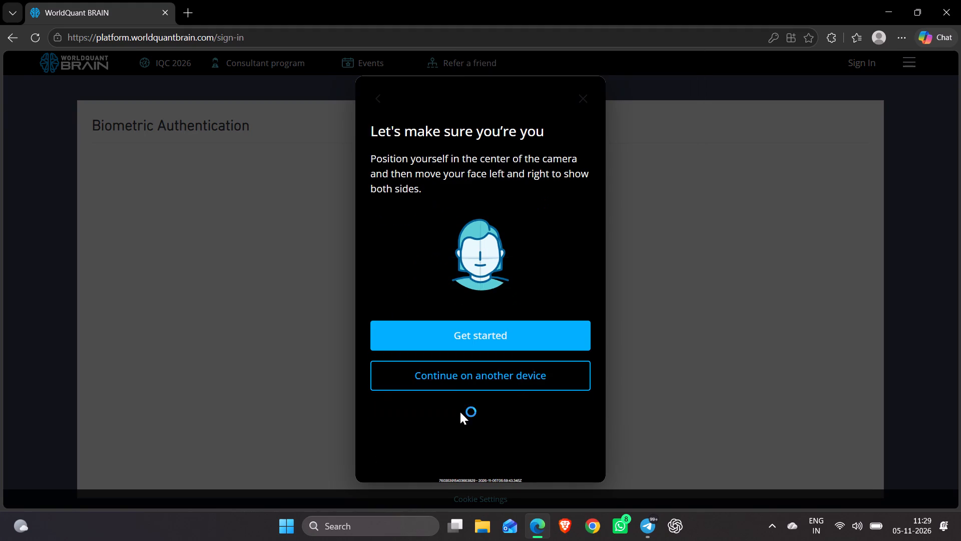
Complete the biometric face verification on this device to sign in to WorldQuant BRAIN.
left_click(466, 327)
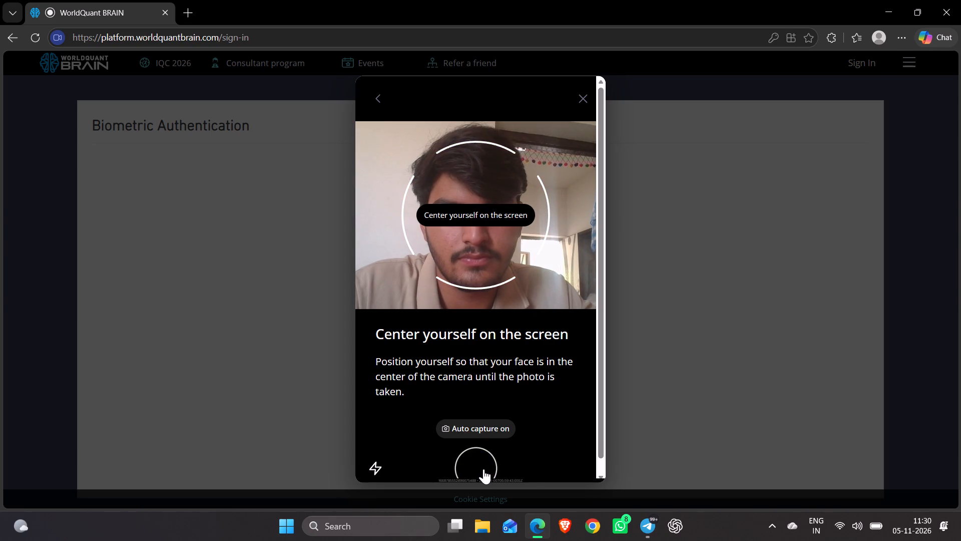
left_click(484, 469)
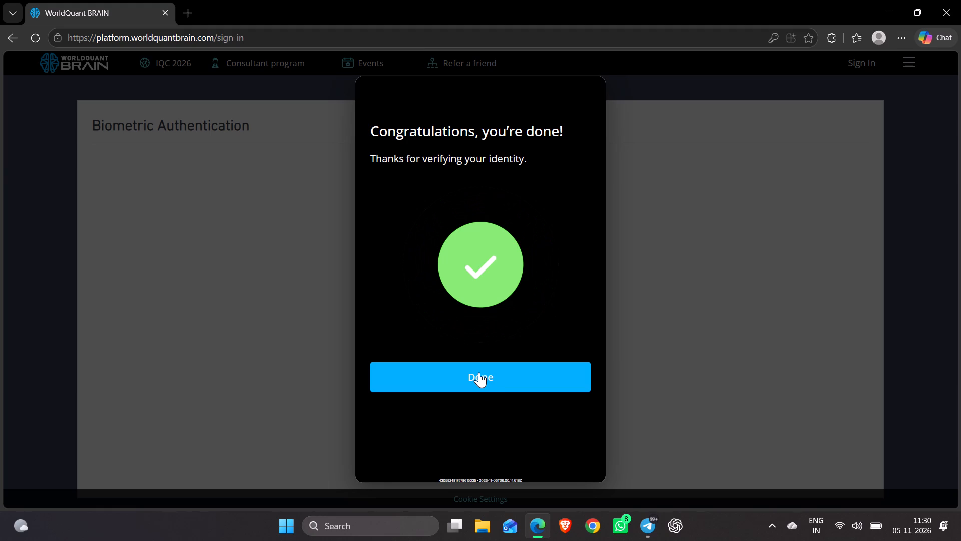
left_click(482, 385)
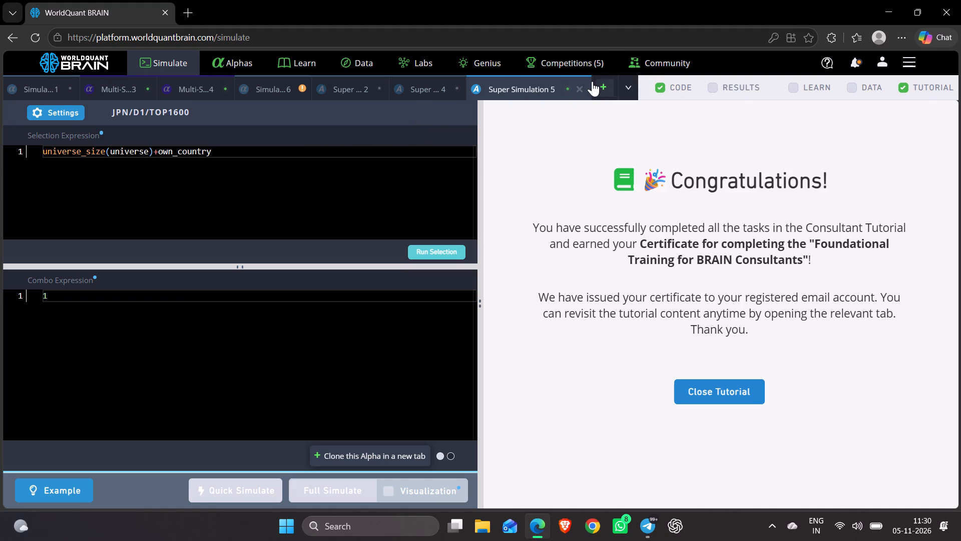
Close Super Simulations 5, 4 and 2 and Simulation 6, and dismiss the service difficulties banner.
left_click(580, 90)
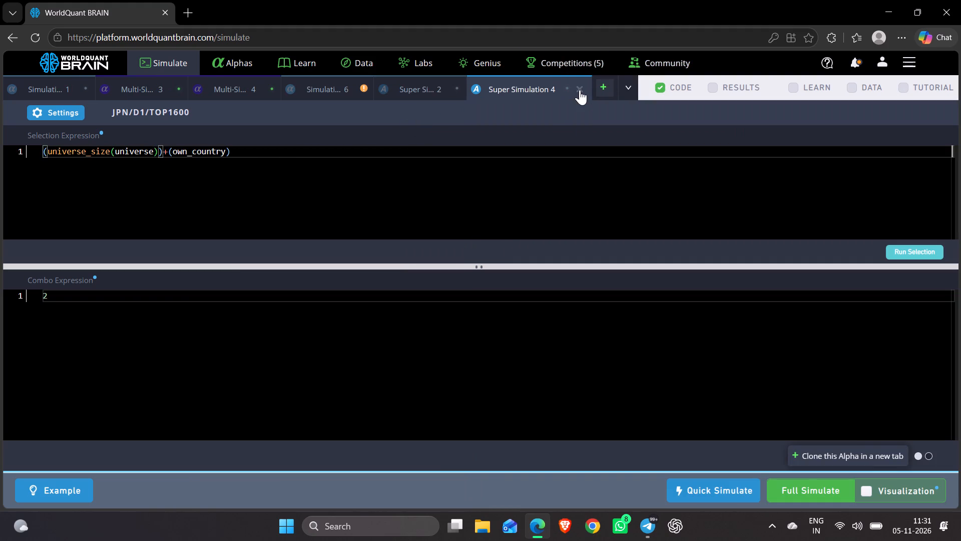
triple_click(580, 90)
triple_click(580, 90)
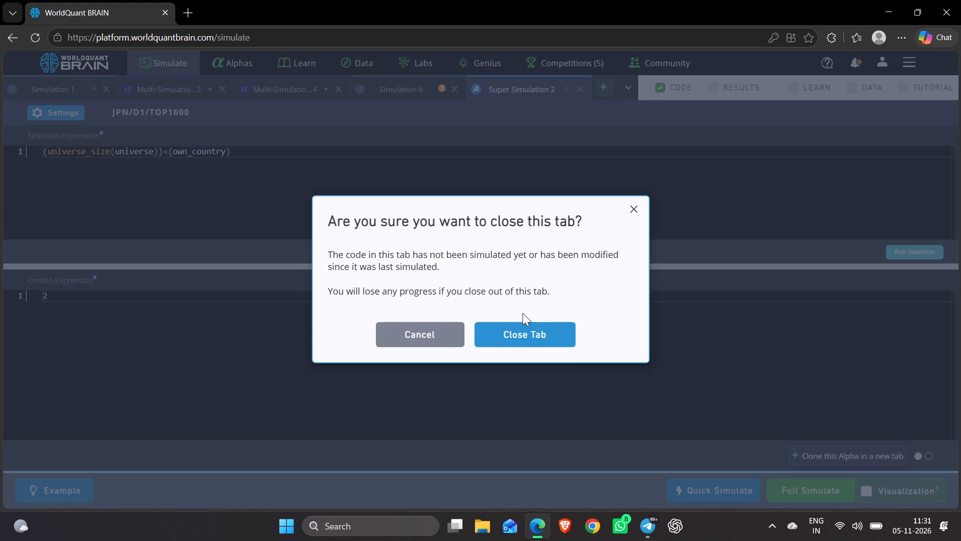
left_click(506, 330)
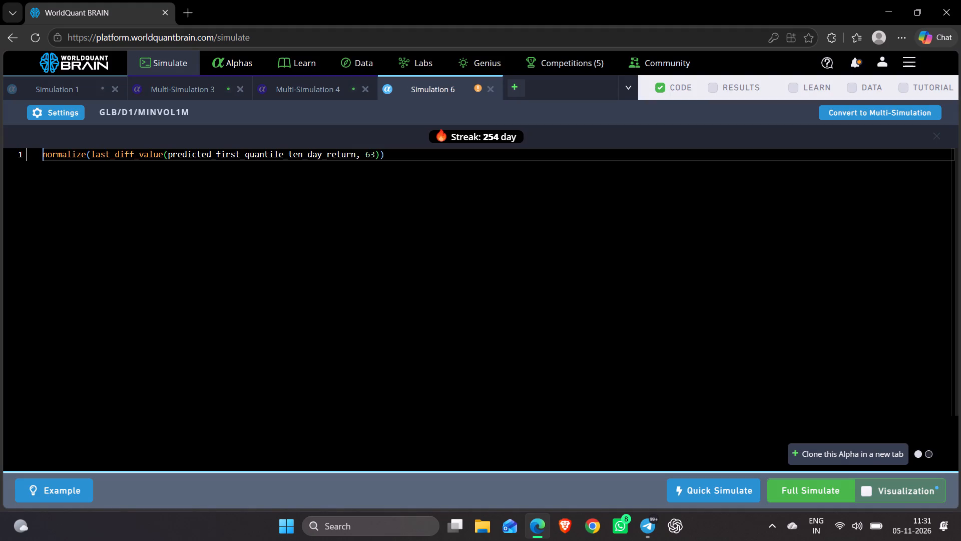
left_click(495, 90)
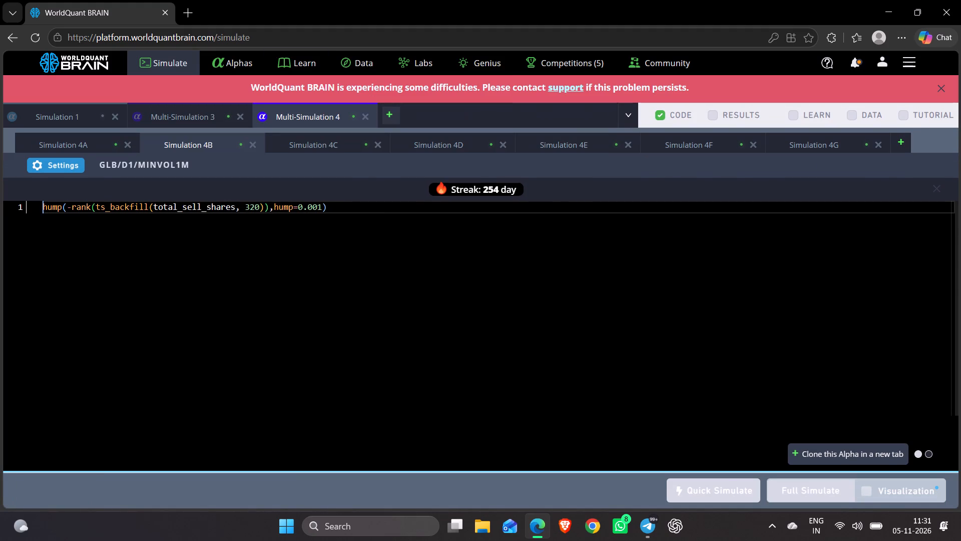
left_click(938, 87)
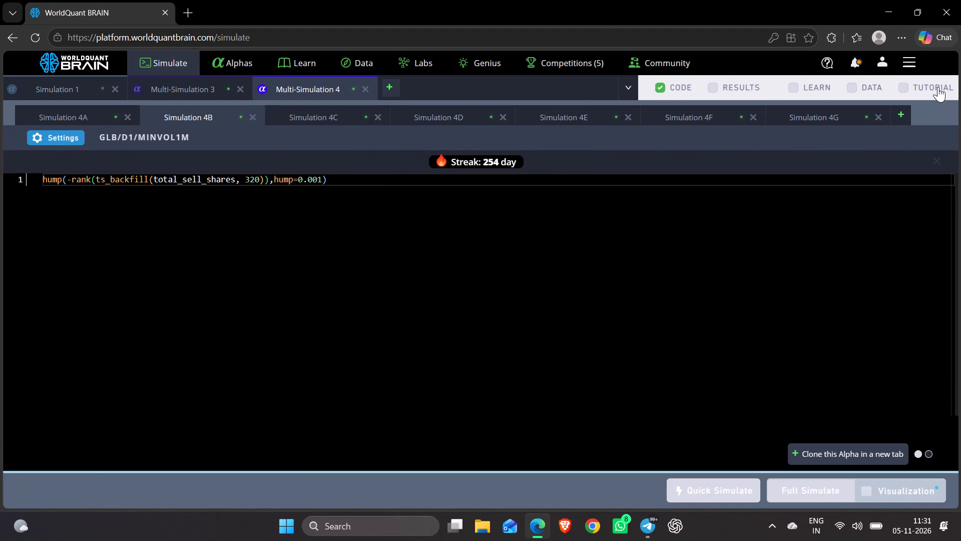
Review the Genius page's tie breaker criteria, Osmosis allocation and the submissions grid by category and region.
left_click(474, 55)
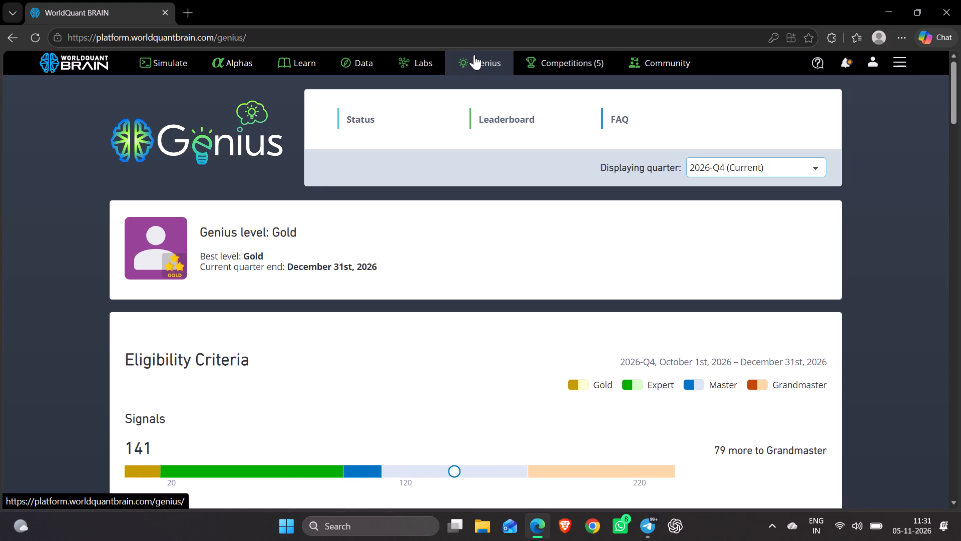
left_click(474, 55)
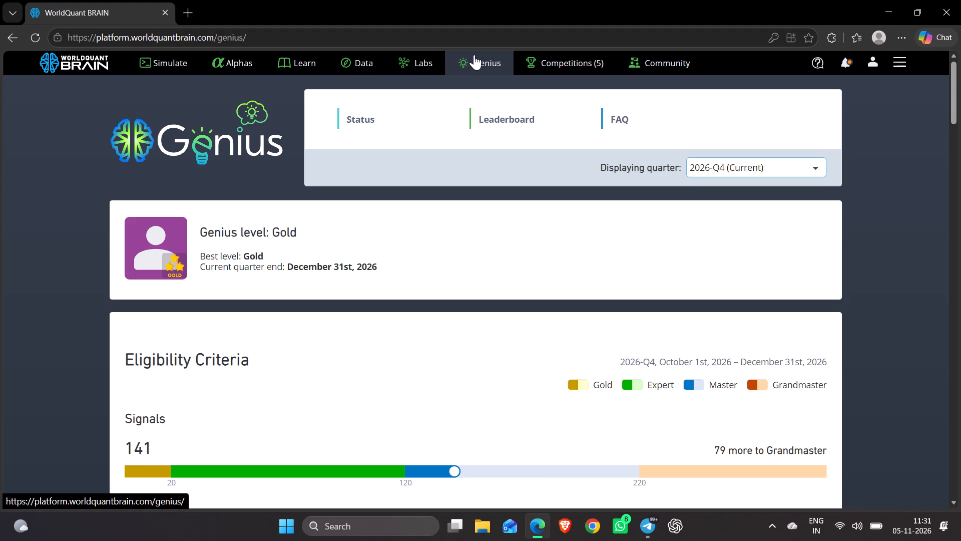
scroll(390, 241, "down", 10)
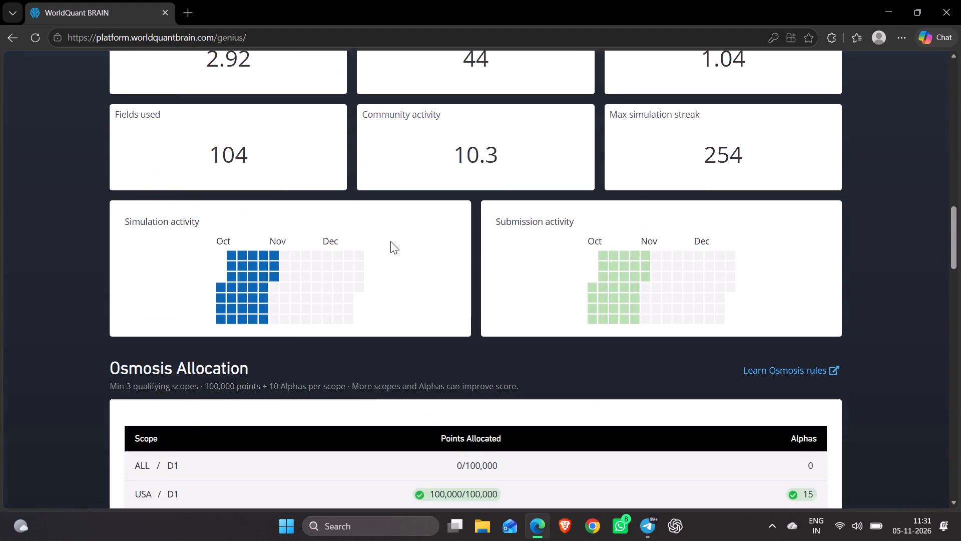
scroll(390, 241, "down", 7)
scroll(390, 241, "up", 6)
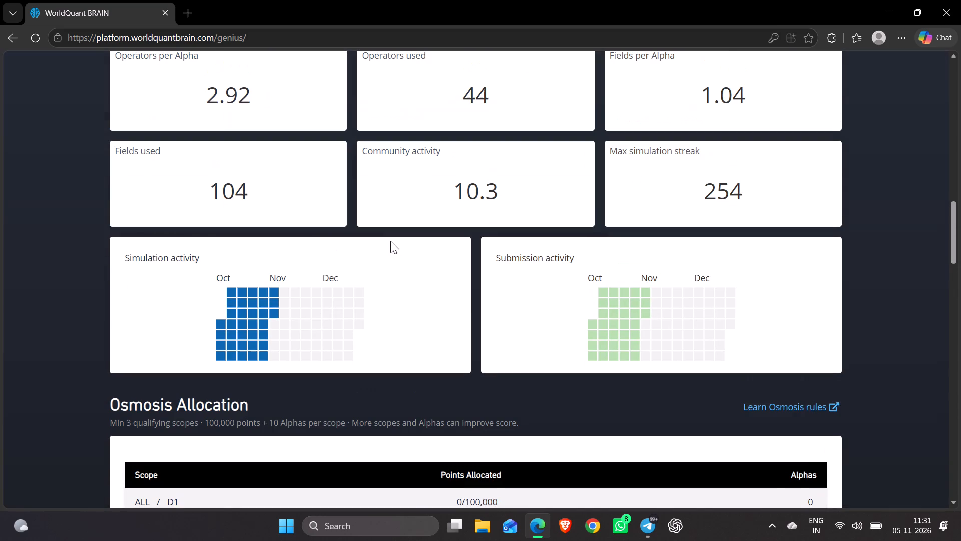
scroll(390, 241, "up", 2)
scroll(390, 241, "down", 3)
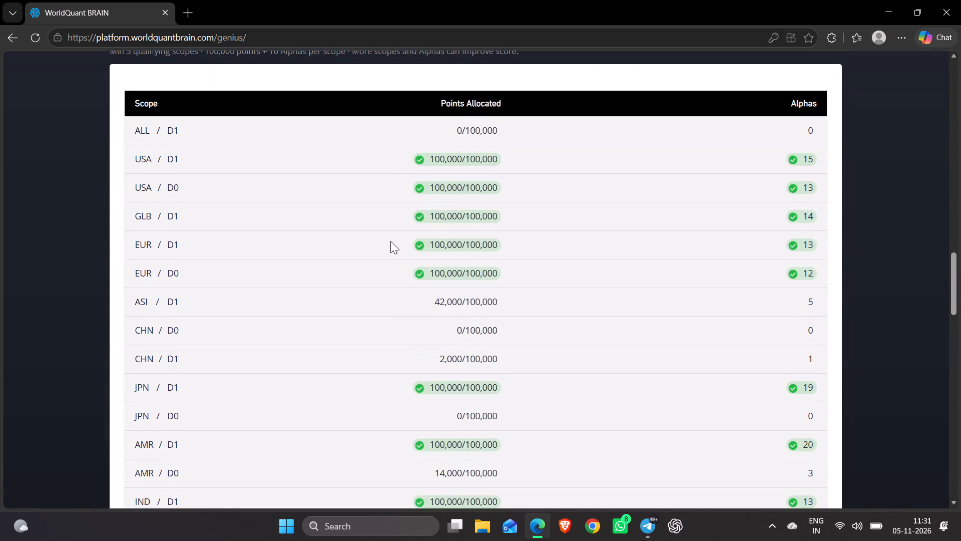
scroll(390, 241, "down", 7)
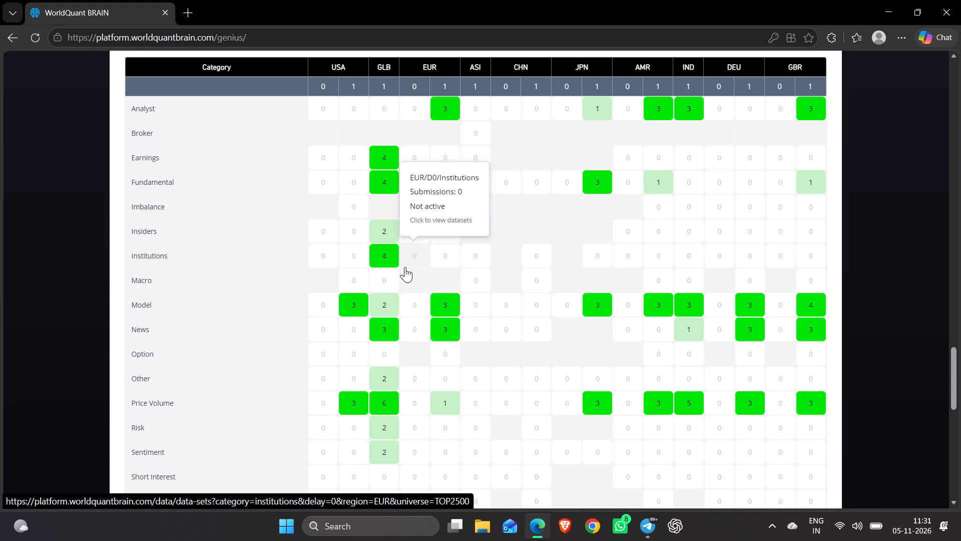
scroll(405, 267, "down", 2)
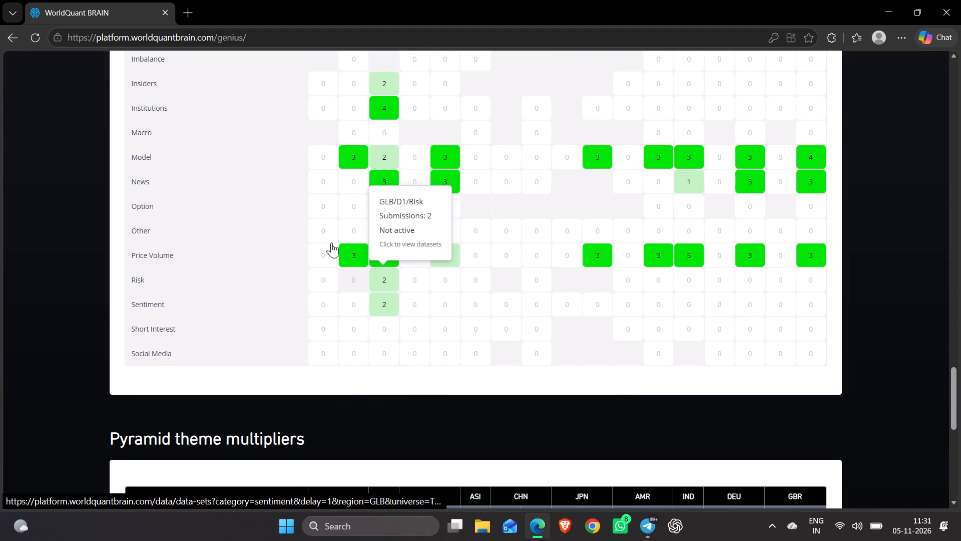
scroll(342, 221, "up", 4)
scroll(342, 221, "down", 4)
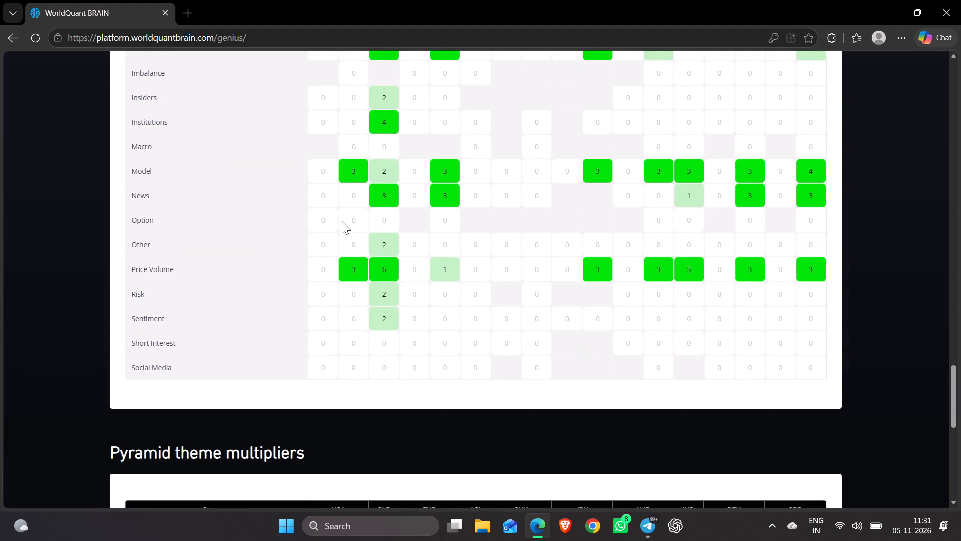
scroll(342, 221, "down", 1)
scroll(298, 160, "up", 16)
scroll(298, 160, "up", 5)
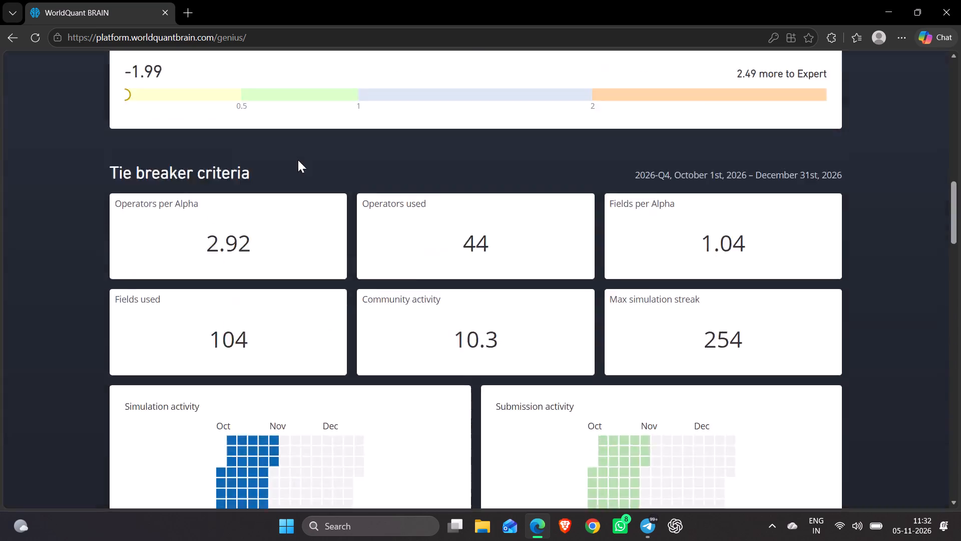
scroll(298, 160, "up", 4)
Open the unsubmitted alphas list and inspect the details of alpha bl6Oq62l with its test period shown.
left_click(163, 67)
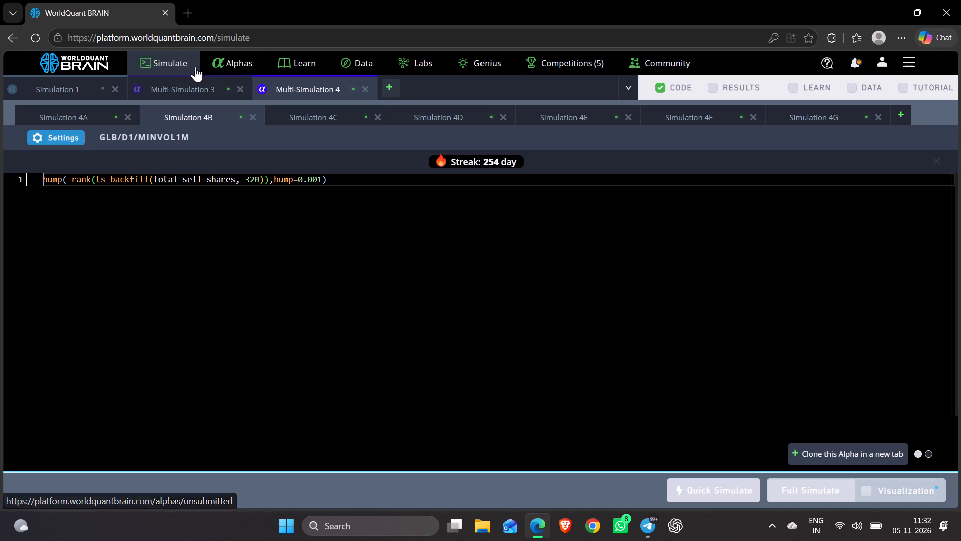
left_click(222, 65)
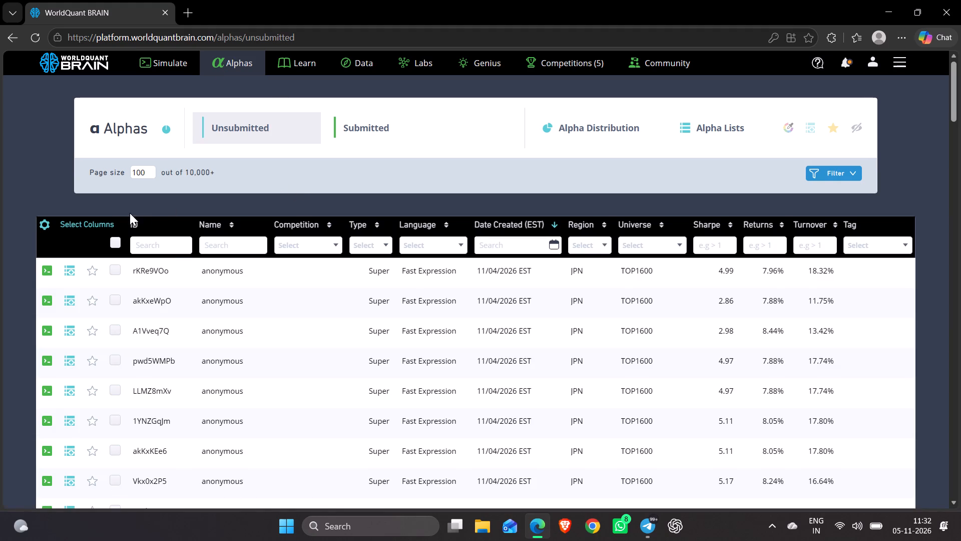
scroll(177, 259, "down", 10)
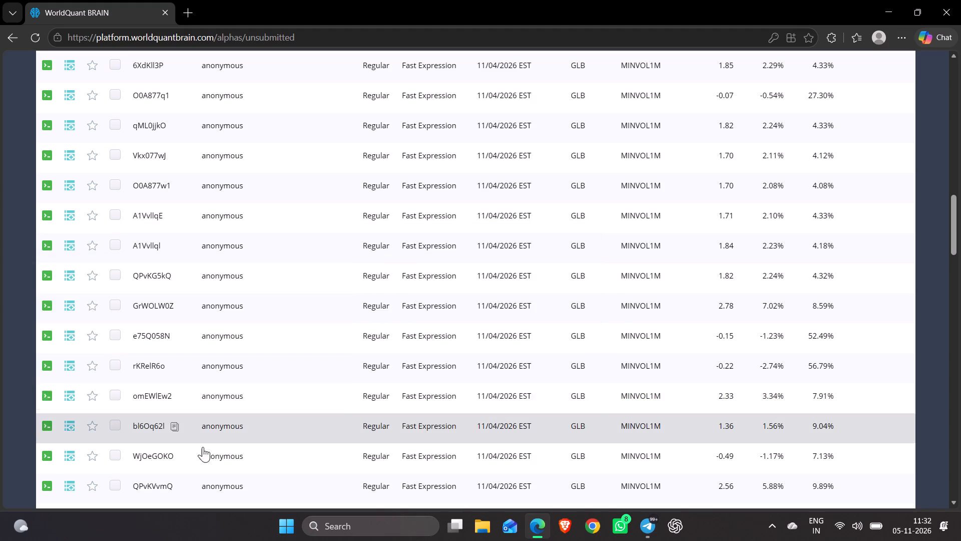
left_click(240, 428)
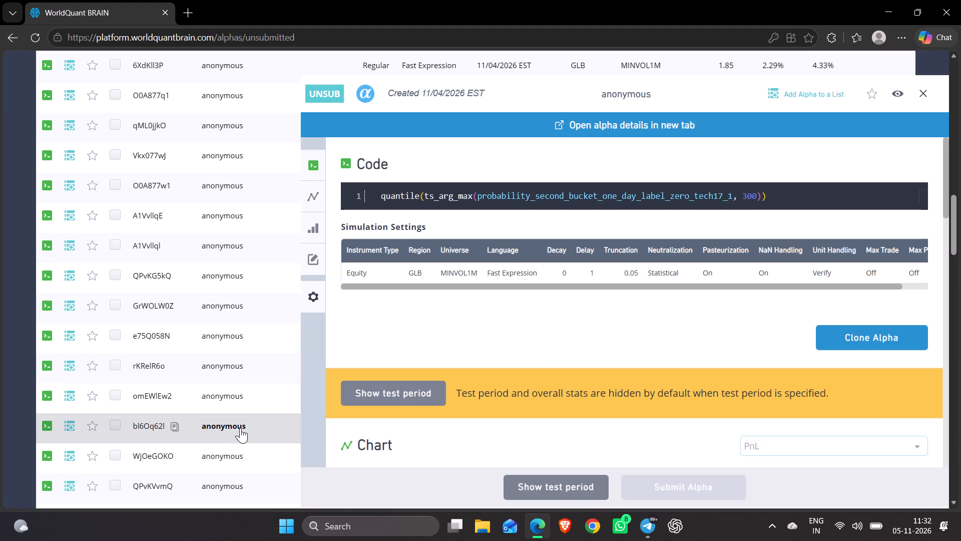
left_click(553, 495)
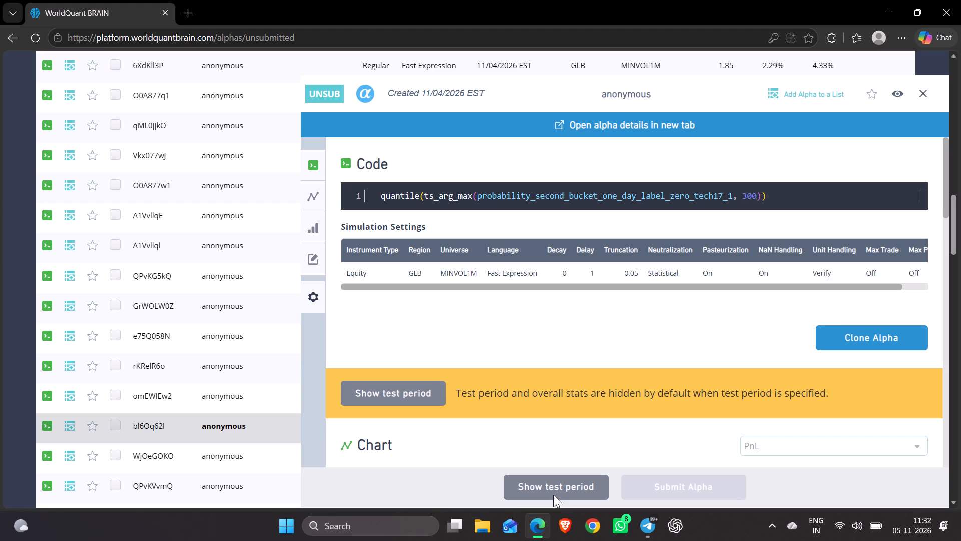
left_click(926, 95)
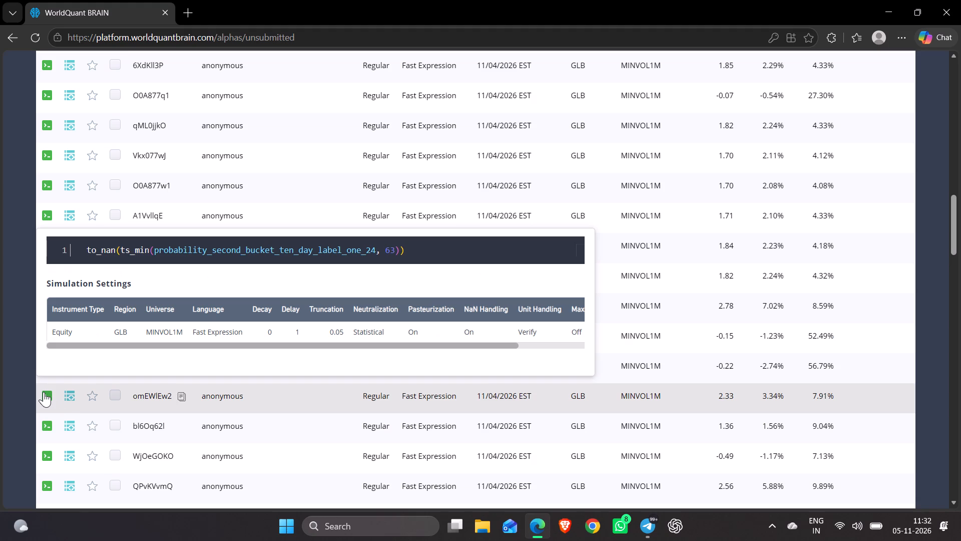
Inspect unsubmitted alpha QPvKVvmX with its test period shown, and close its details.
scroll(102, 390, "down", 1)
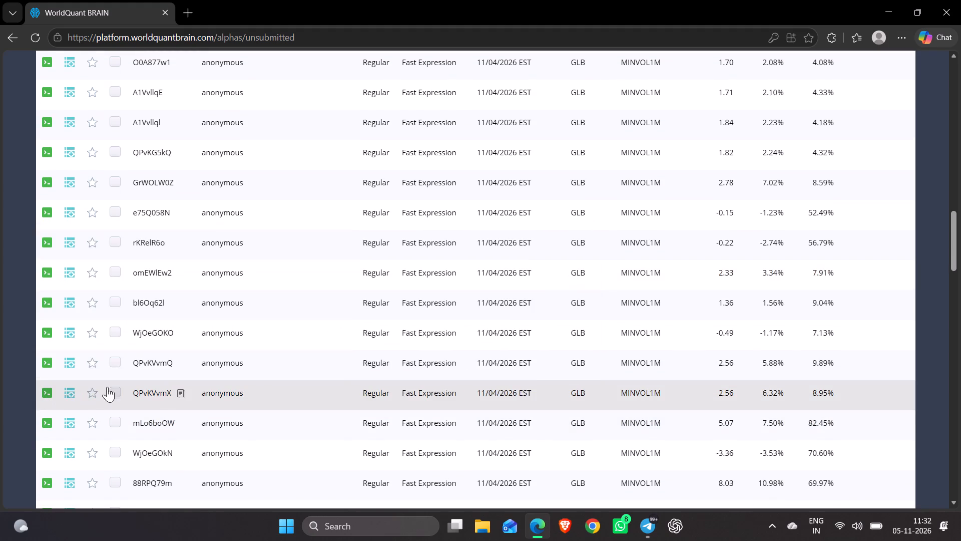
left_click(254, 390)
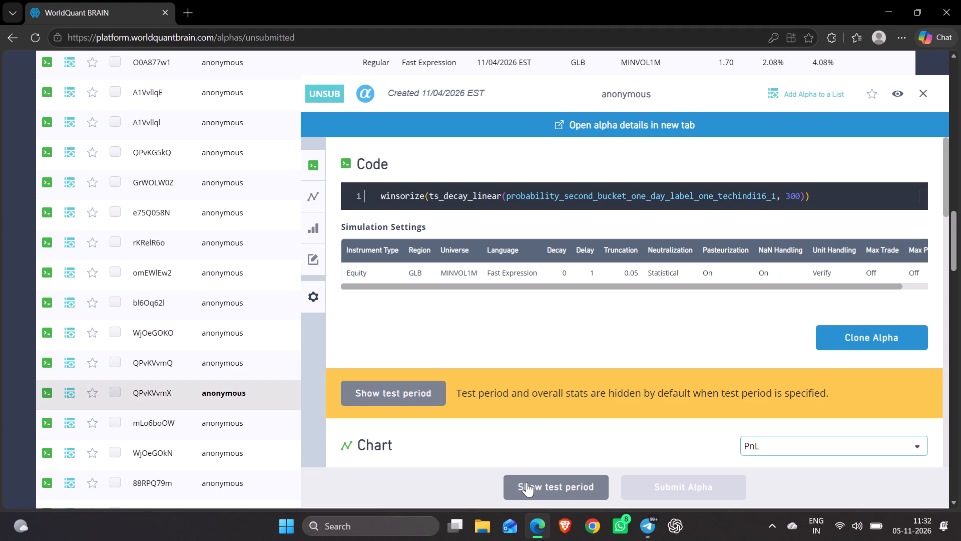
left_click(527, 482)
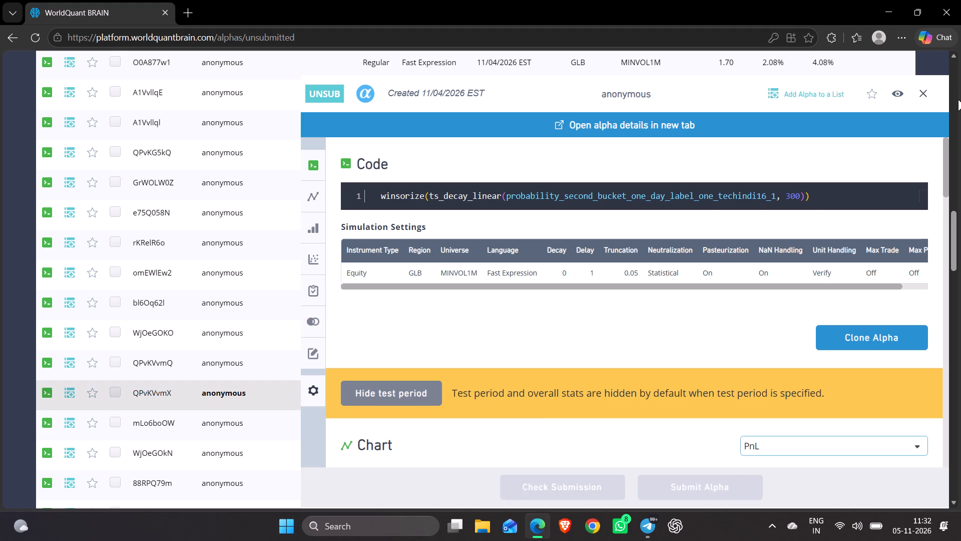
left_click(920, 95)
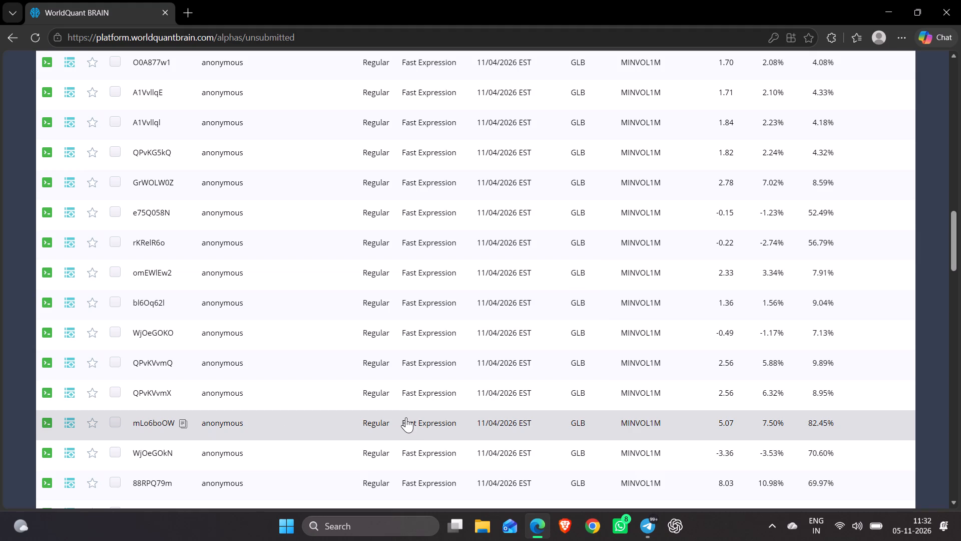
Inspect alpha mLo6boOW with its test period shown, and expand the failed checks in its IS Testing Status.
left_click(416, 421)
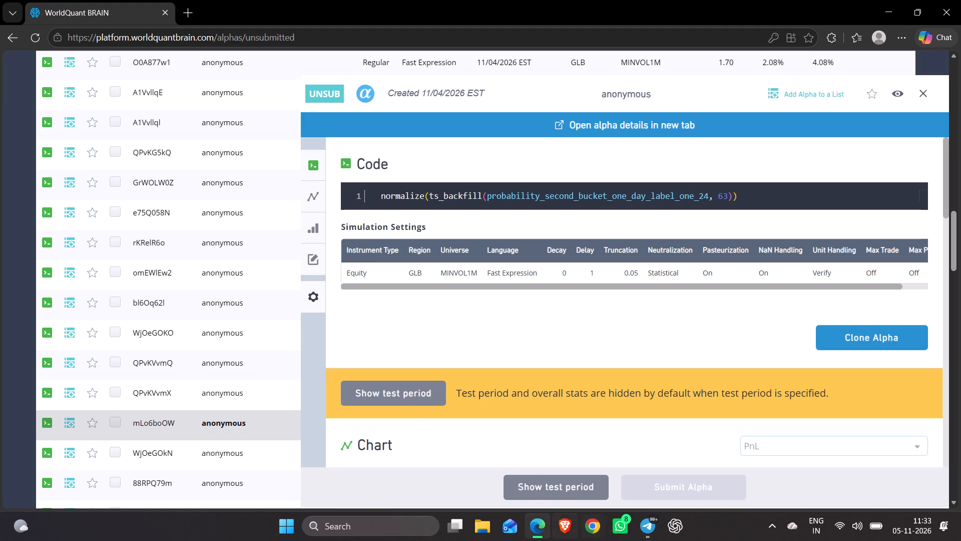
left_click(530, 480)
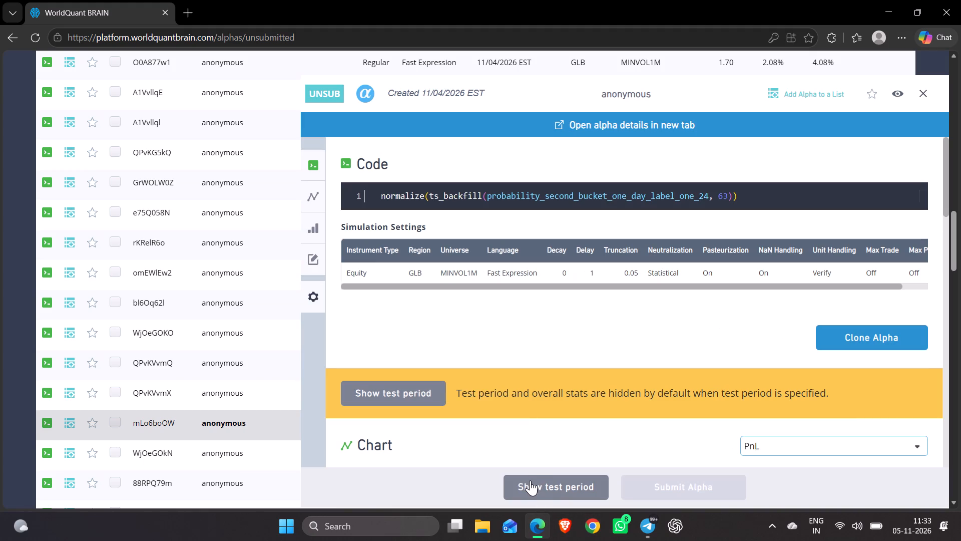
scroll(595, 305, "down", 14)
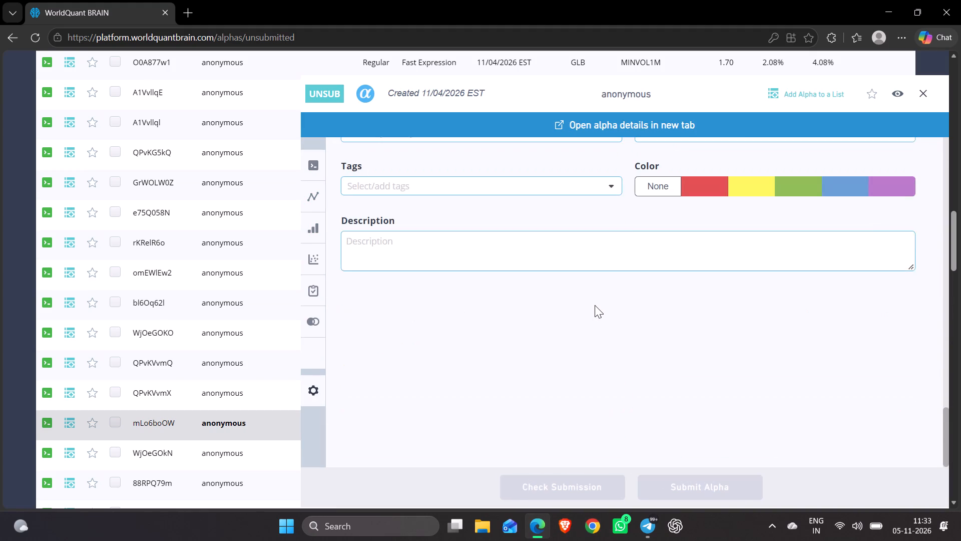
scroll(595, 305, "up", 3)
left_click(530, 274)
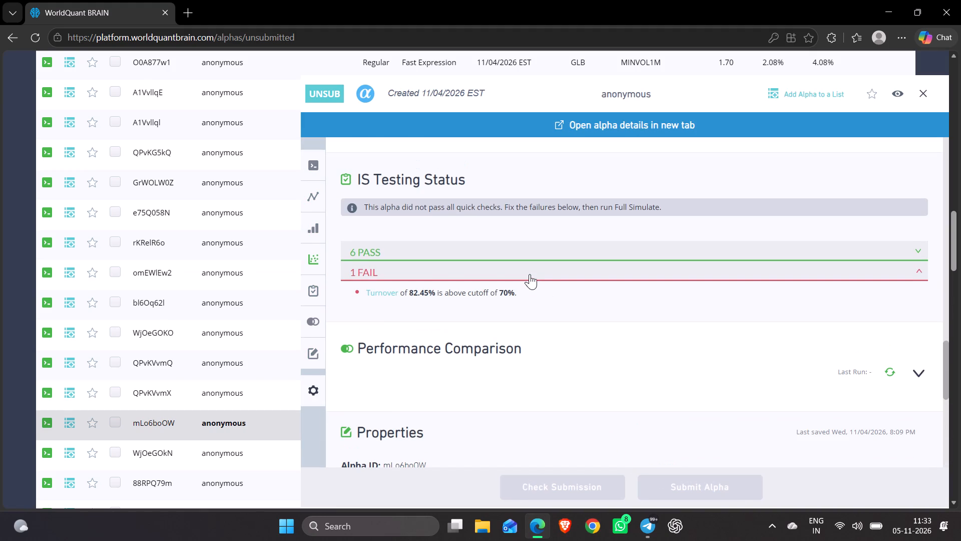
scroll(793, 193, "up", 11)
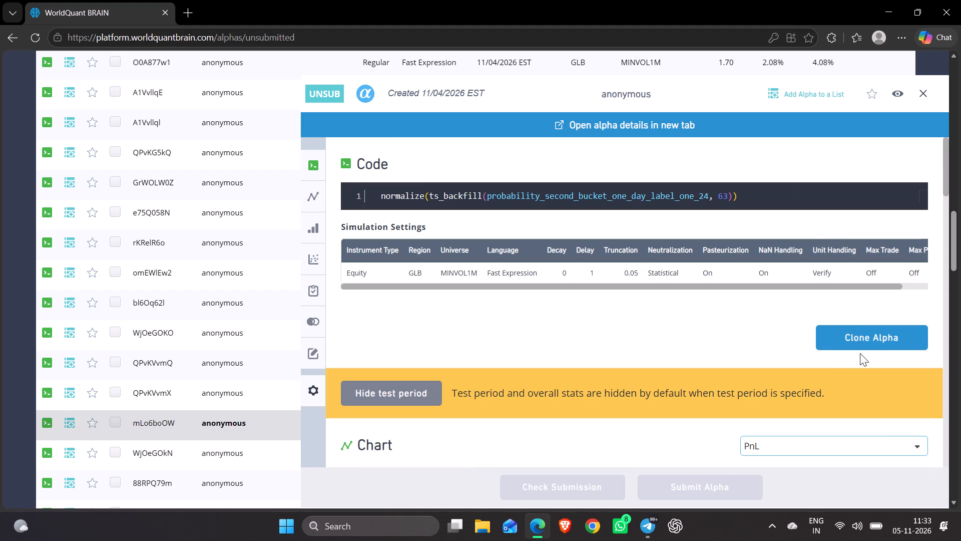
Clone alpha mLo6boOW into a new simulation, negating its expression and setting the ts_backfill window to 60.
left_click(858, 339)
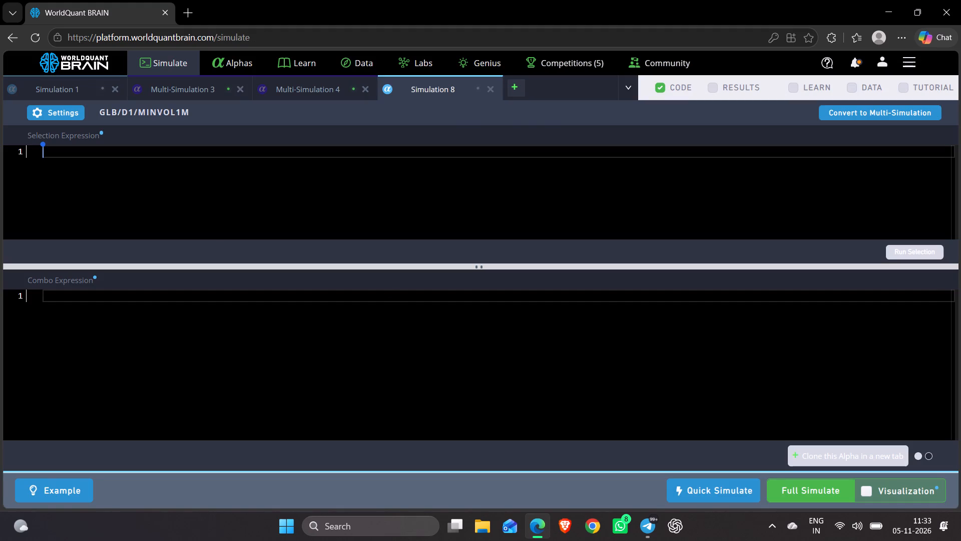
right_click(466, 83)
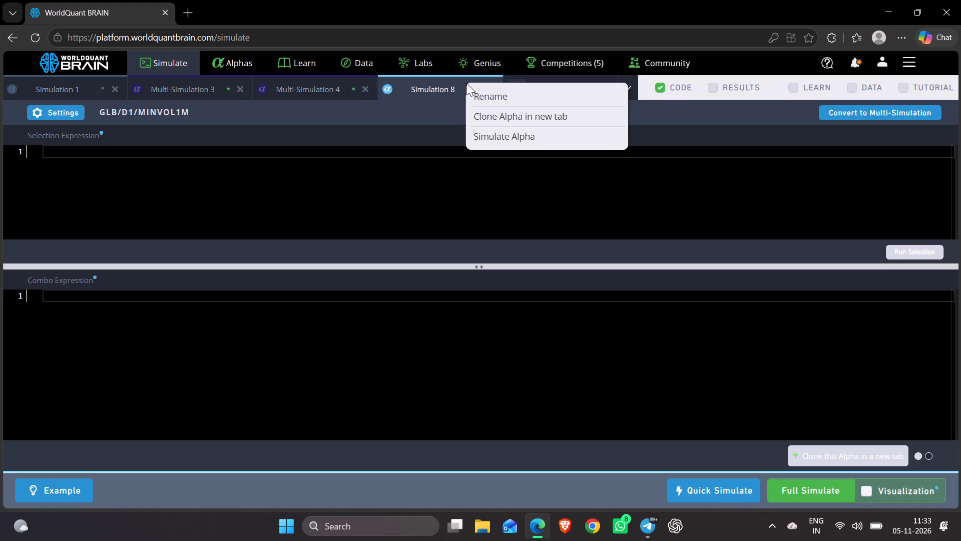
left_click(497, 116)
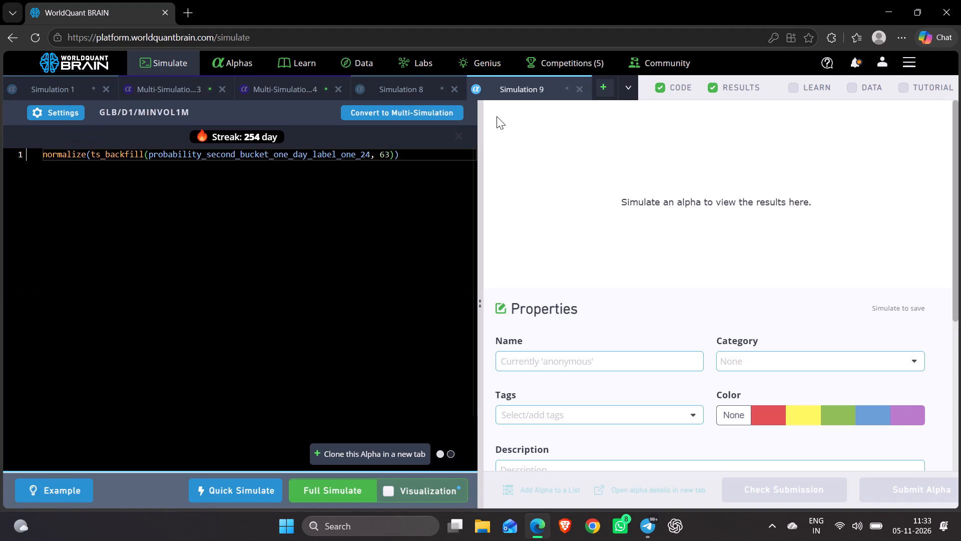
key("minus")
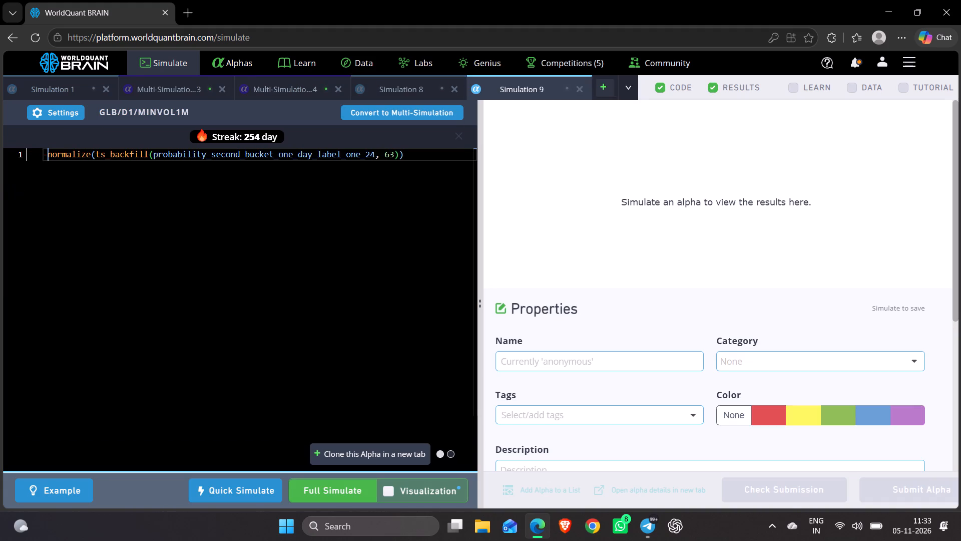
double_click(388, 149)
type("60")
Convert the cloned simulation to a multi-simulation and set Simulation 5B's neutralization to Fast Factors.
left_click(428, 110)
left_click(51, 138)
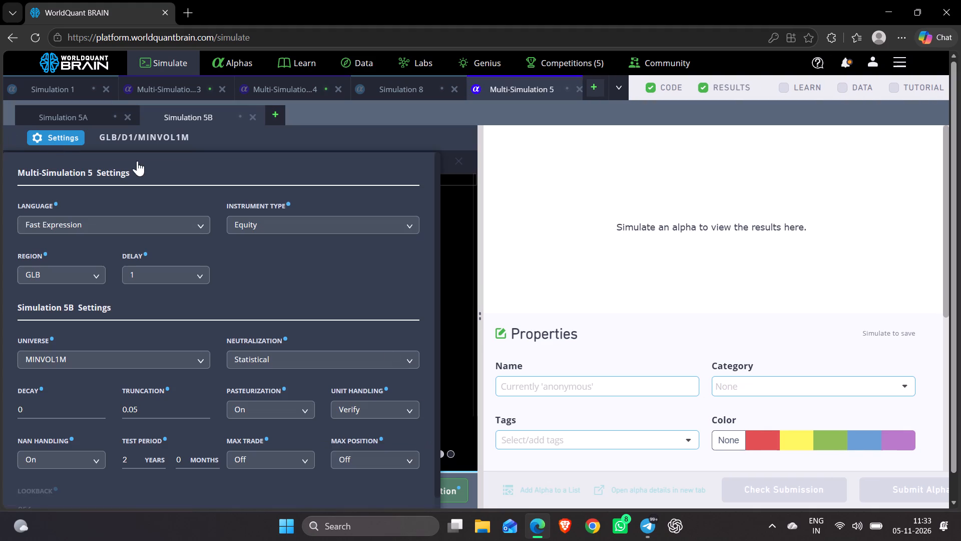
left_click(335, 364)
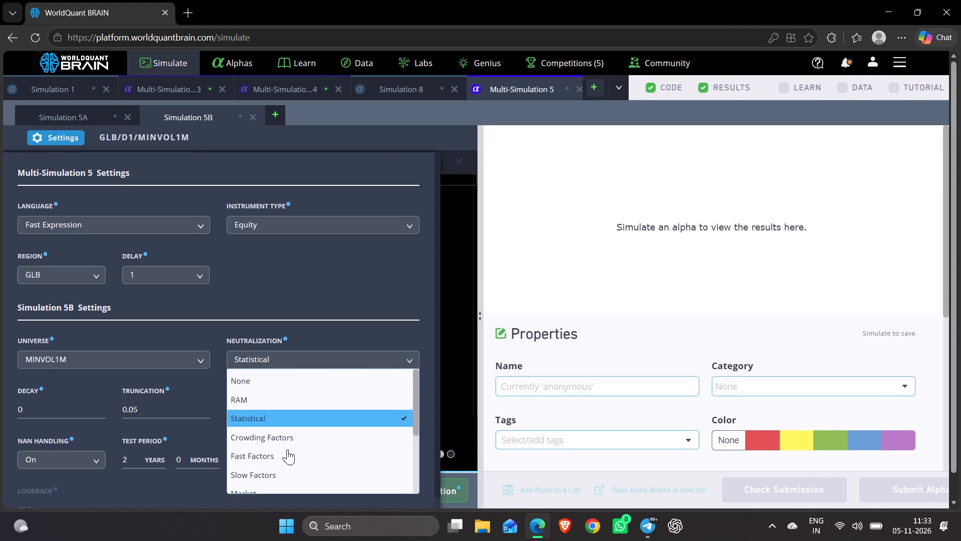
left_click(273, 460)
scroll(273, 460, "down", 4)
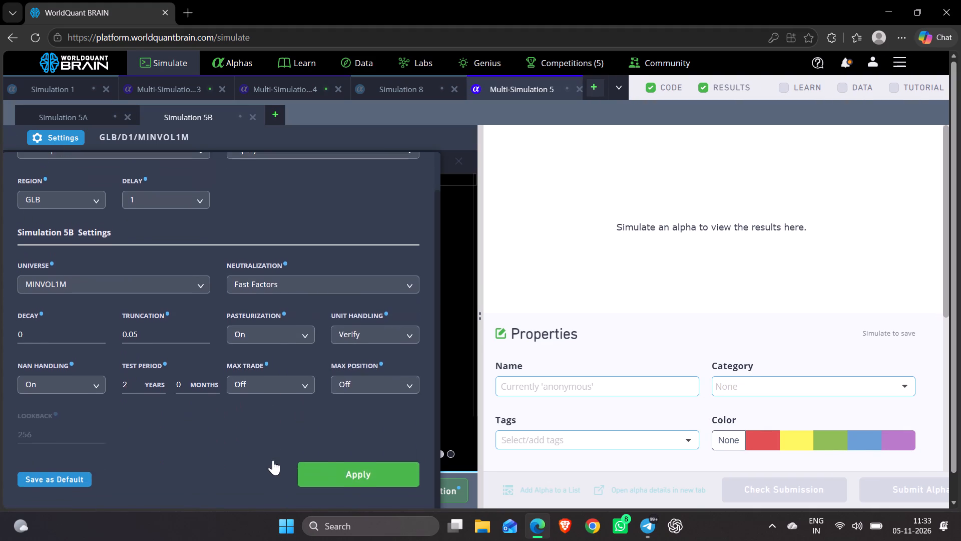
left_click(330, 499)
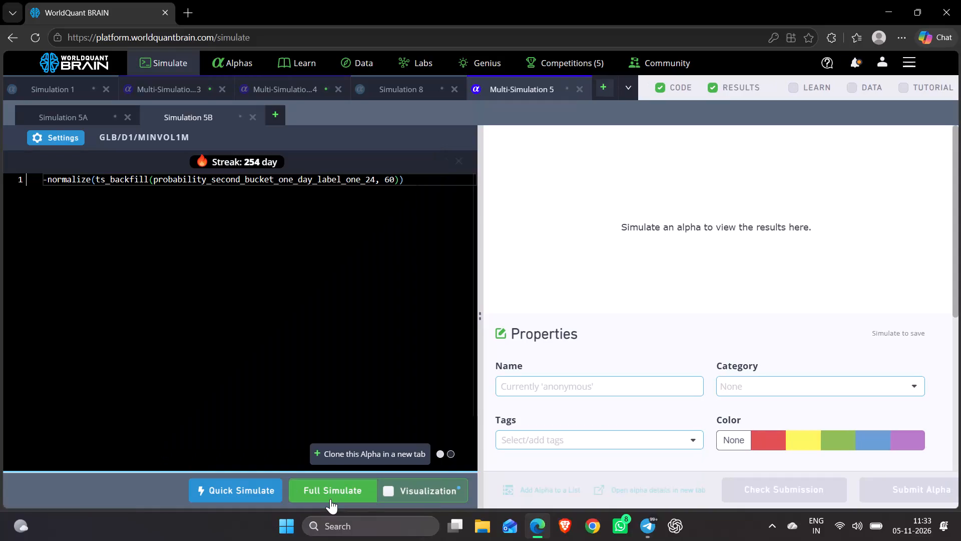
Clone Simulation 5B within the multi-simulation and set the copy's neutralization to RAM.
left_click(352, 454)
left_click(53, 139)
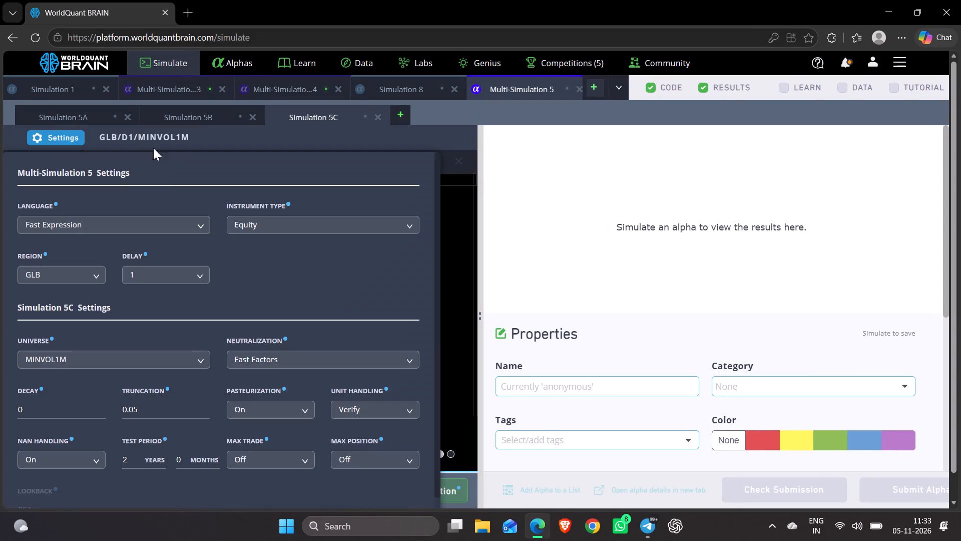
left_click(394, 363)
left_click(312, 400)
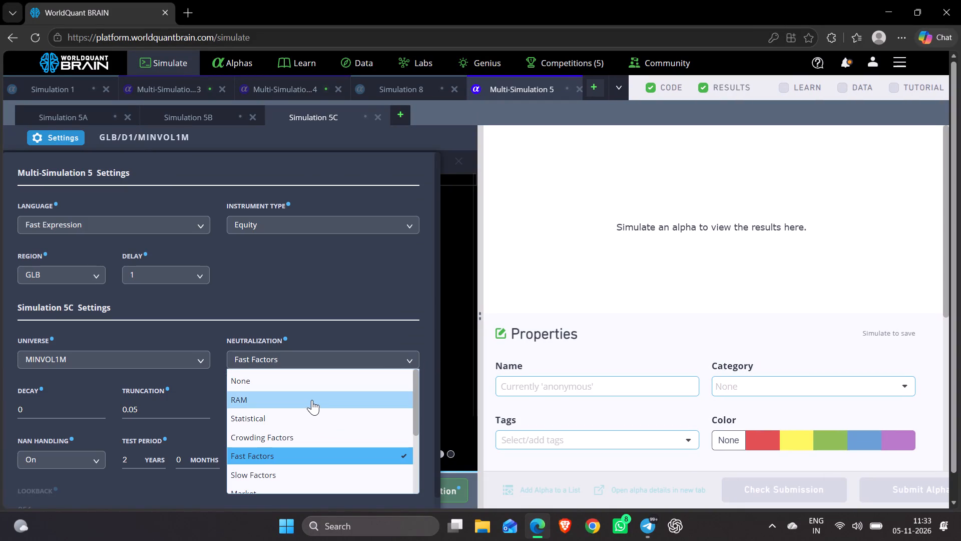
scroll(312, 400, "down", 4)
left_click(331, 502)
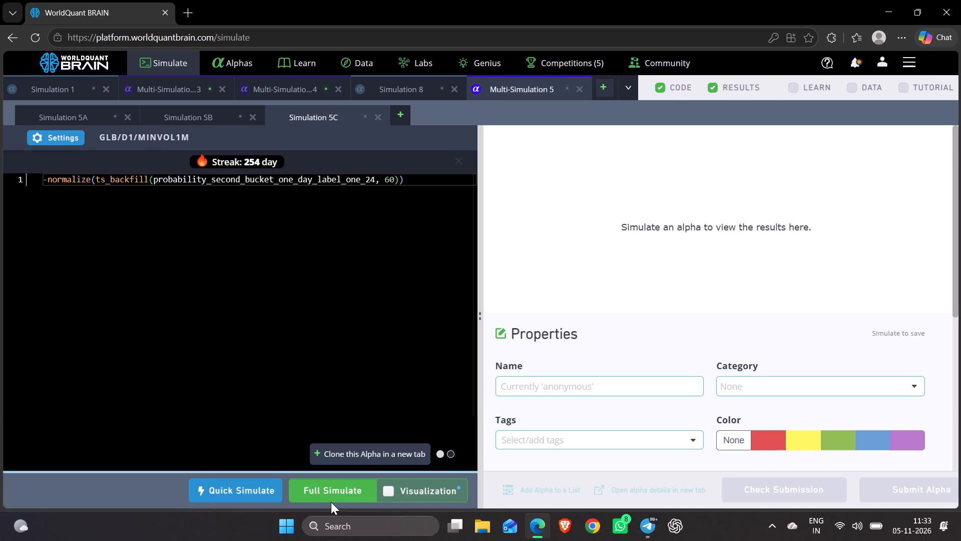
Run a full simulation of Multi-Simulation 5.
left_click(331, 502)
left_click(330, 488)
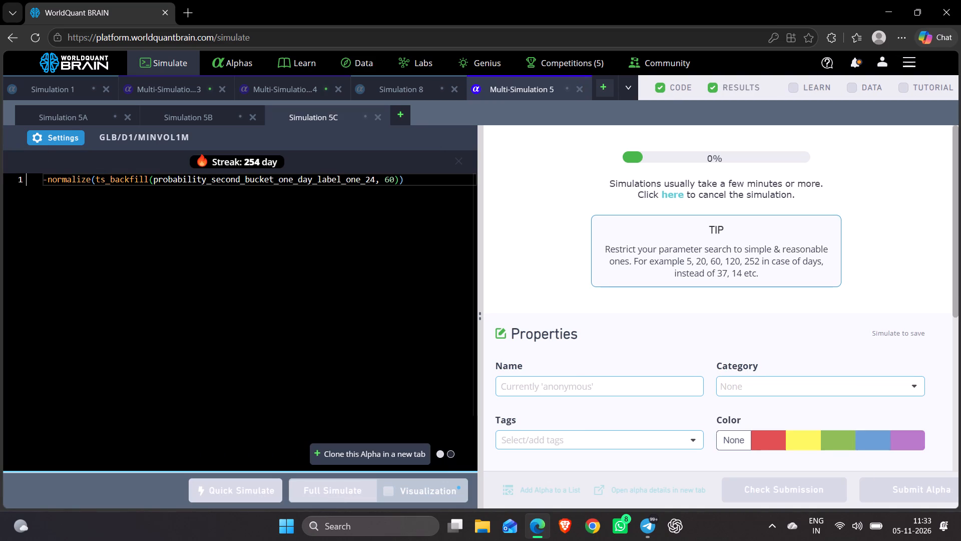
scroll(112, 227, "right", 18)
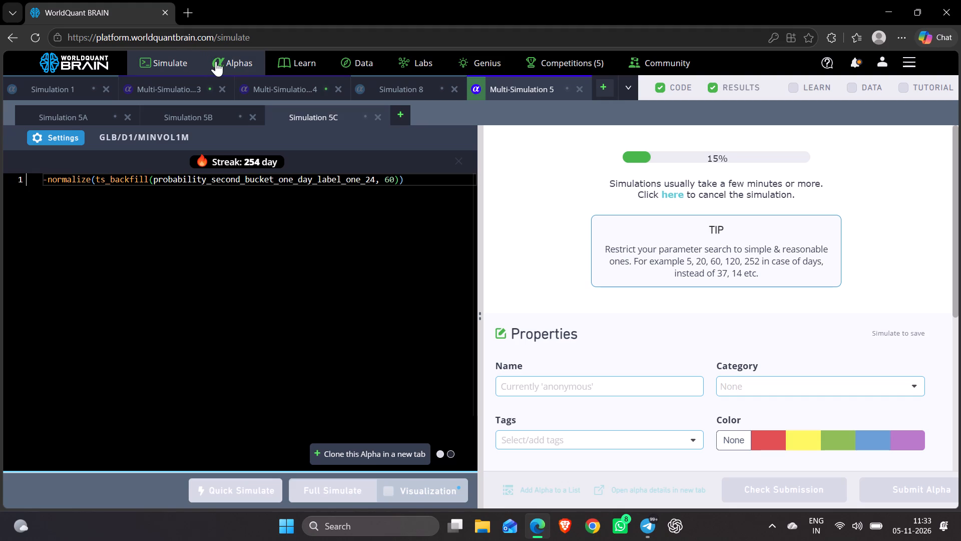
Look through the unsubmitted alphas, clone GLB alpha rKRelvn3 into a new simulation and negate its to_nan expression.
left_click(217, 61)
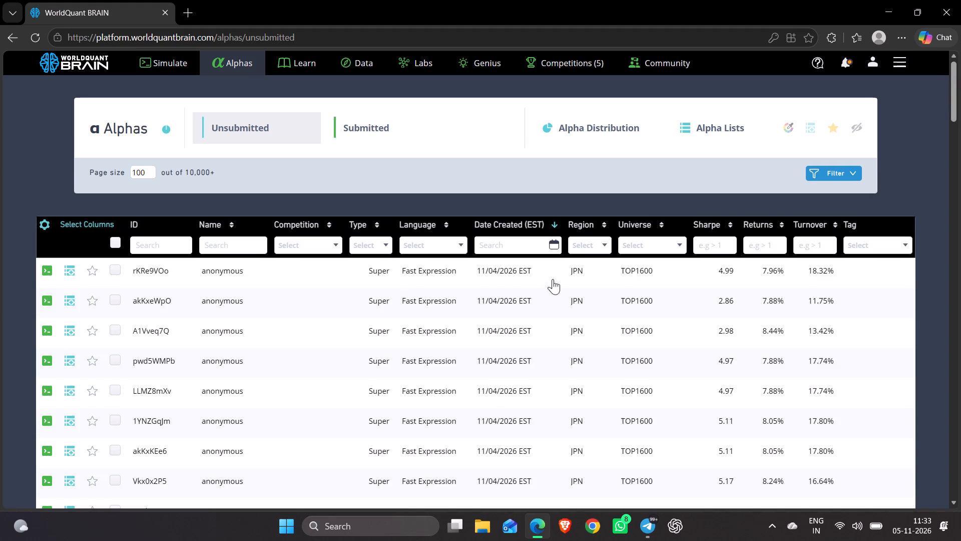
scroll(540, 305, "down", 20)
scroll(540, 305, "down", 9)
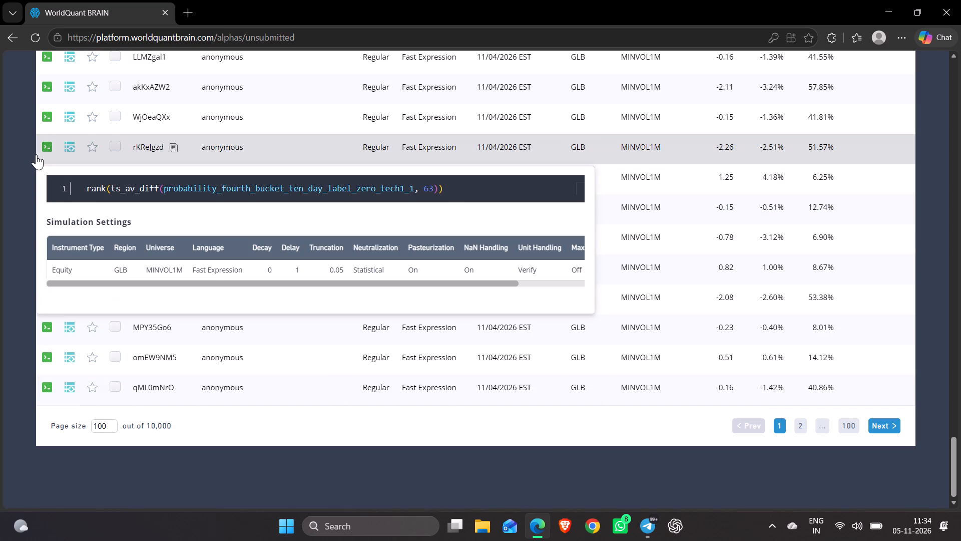
scroll(36, 154, "up", 5)
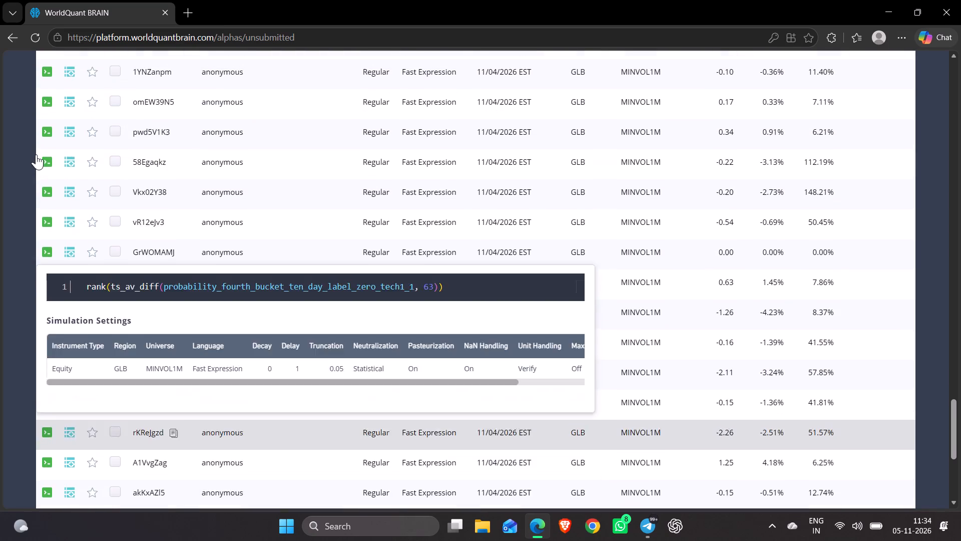
scroll(36, 154, "up", 1)
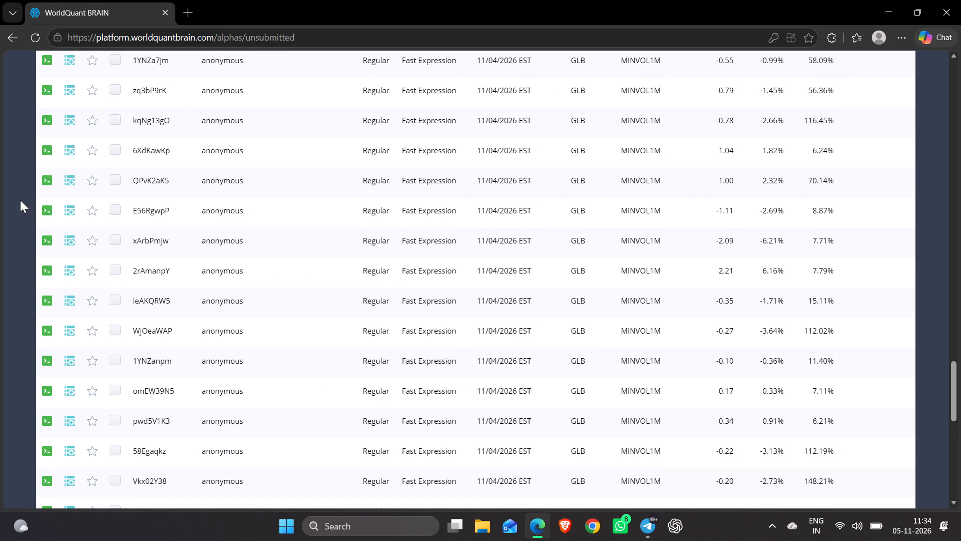
scroll(45, 198, "up", 2)
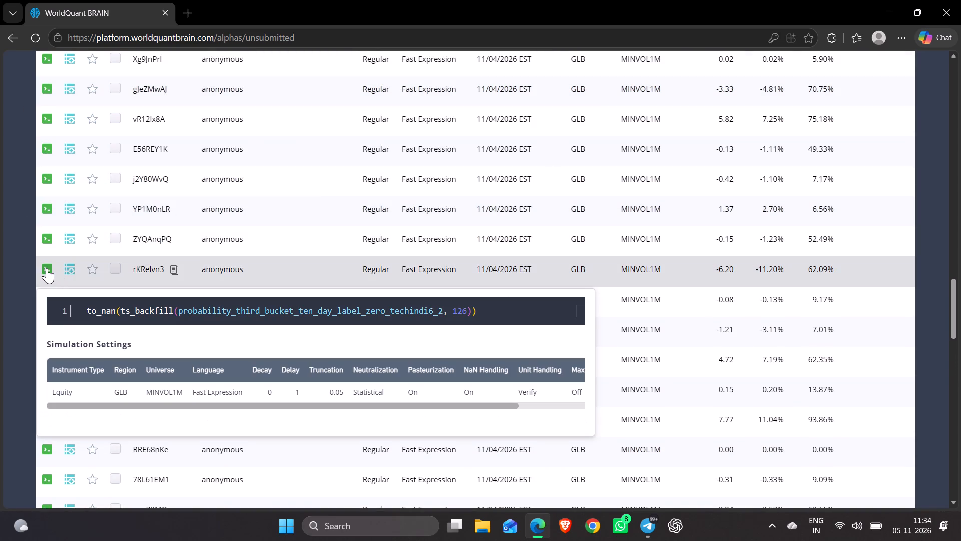
left_click(383, 265)
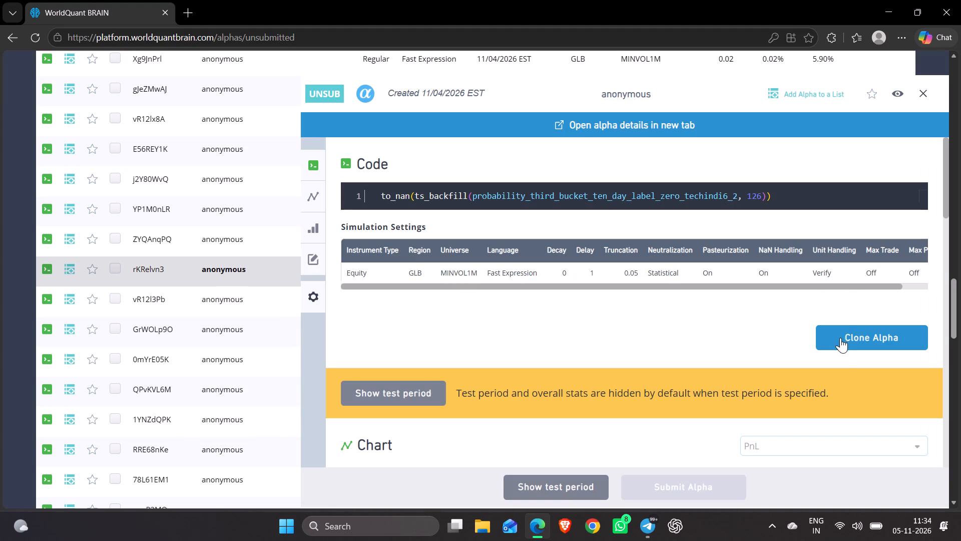
left_click(841, 337)
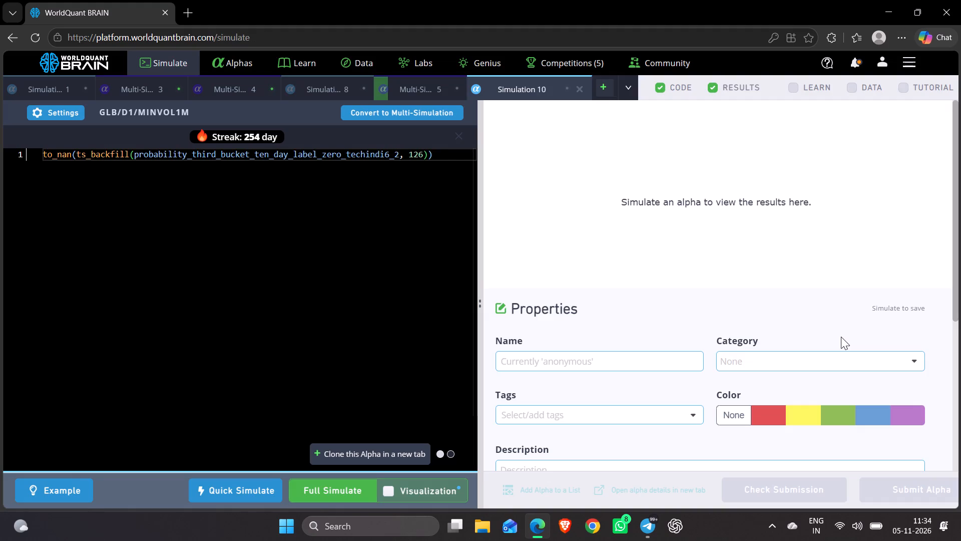
key("minus")
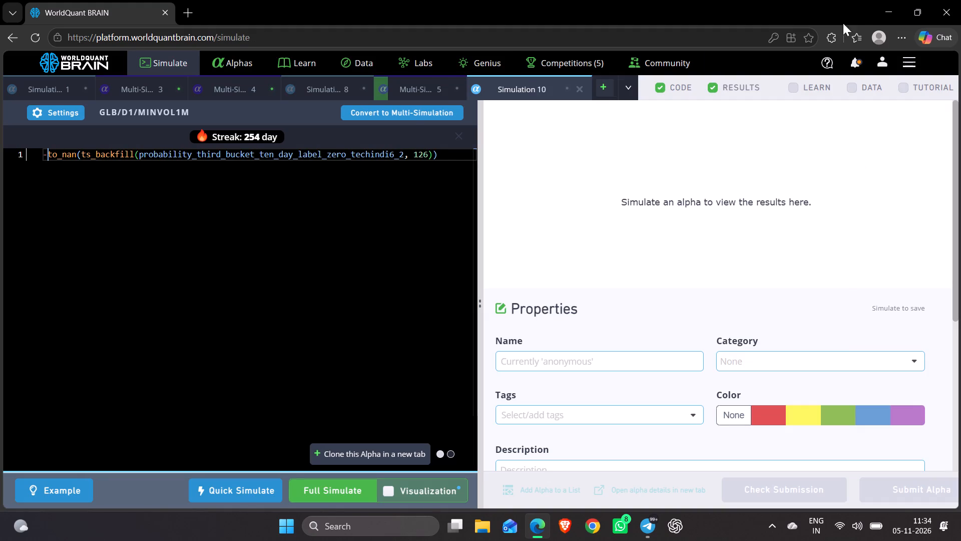
Convert the simulation to a multi-simulation and add cloned variants with ts_backfill windows of 110, 90 and 80.
left_click(409, 107)
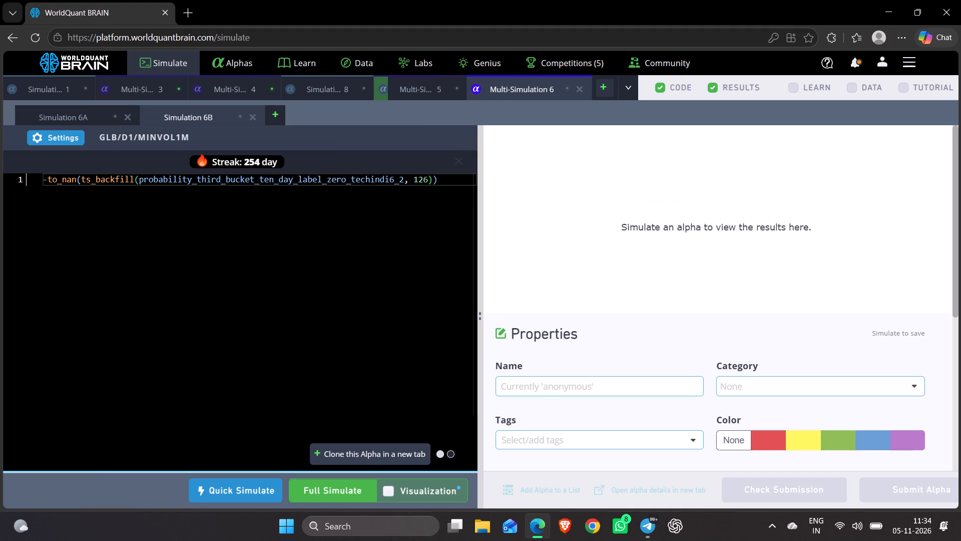
double_click(419, 178)
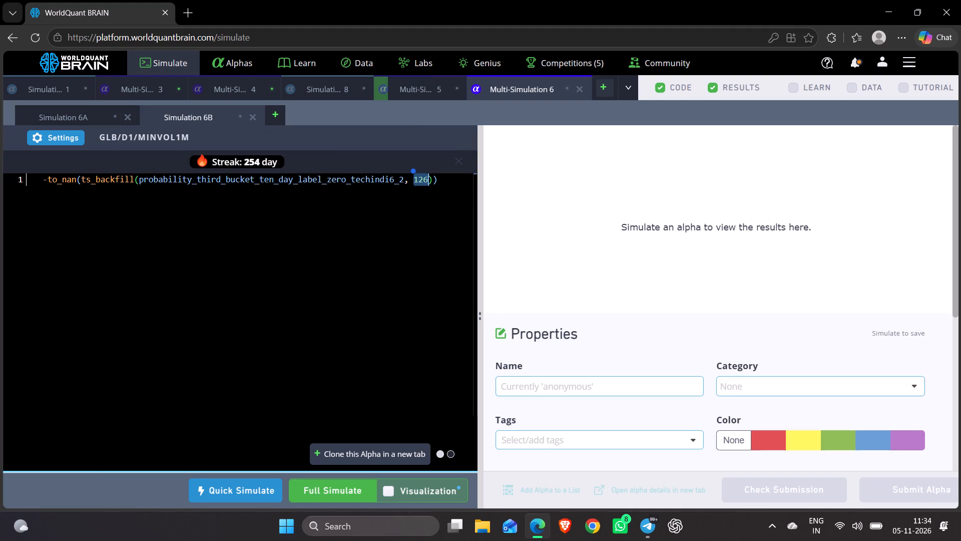
type("110")
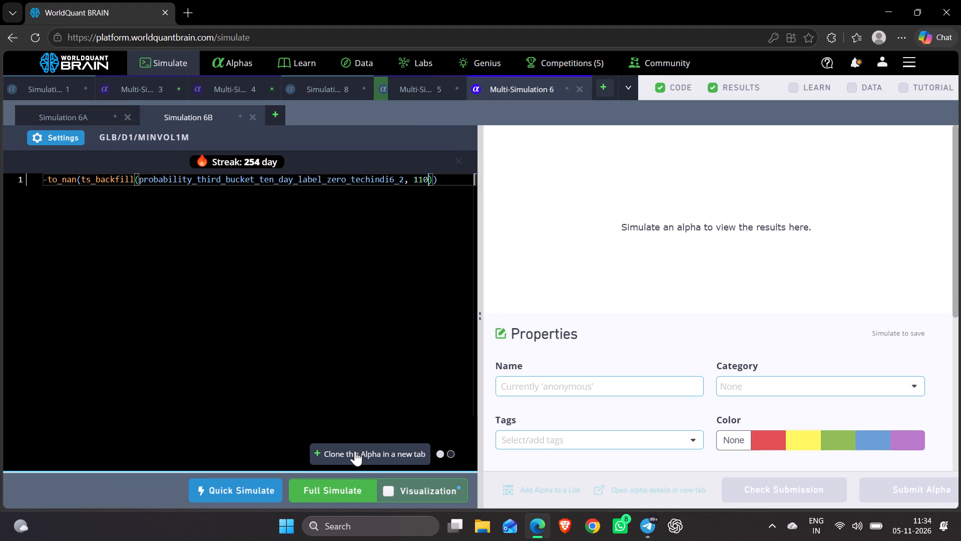
left_click(355, 451)
double_click(421, 183)
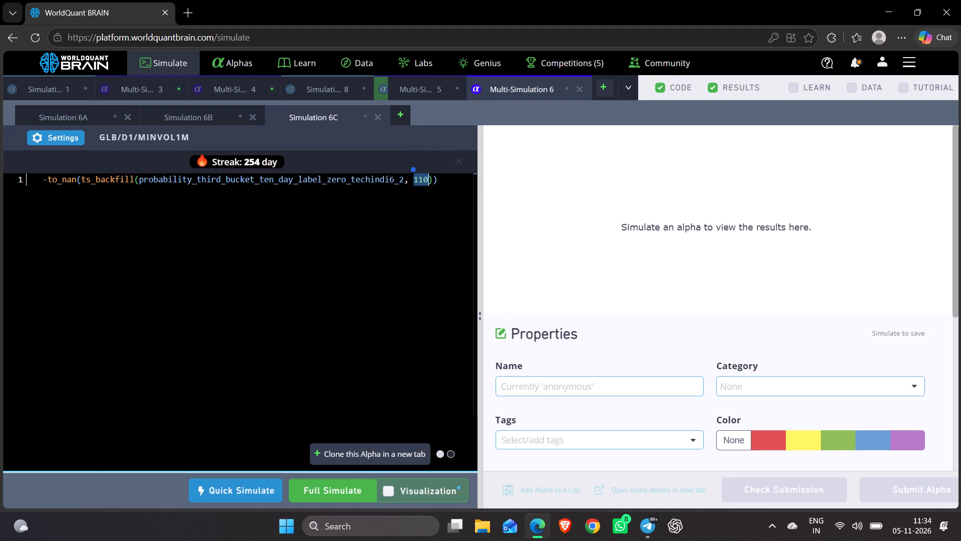
type("90")
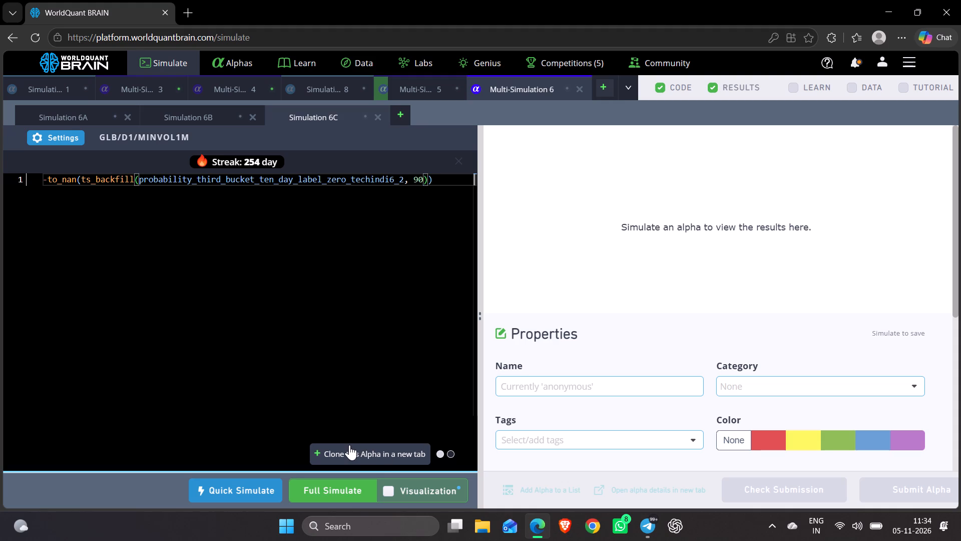
left_click(349, 445)
double_click(418, 176)
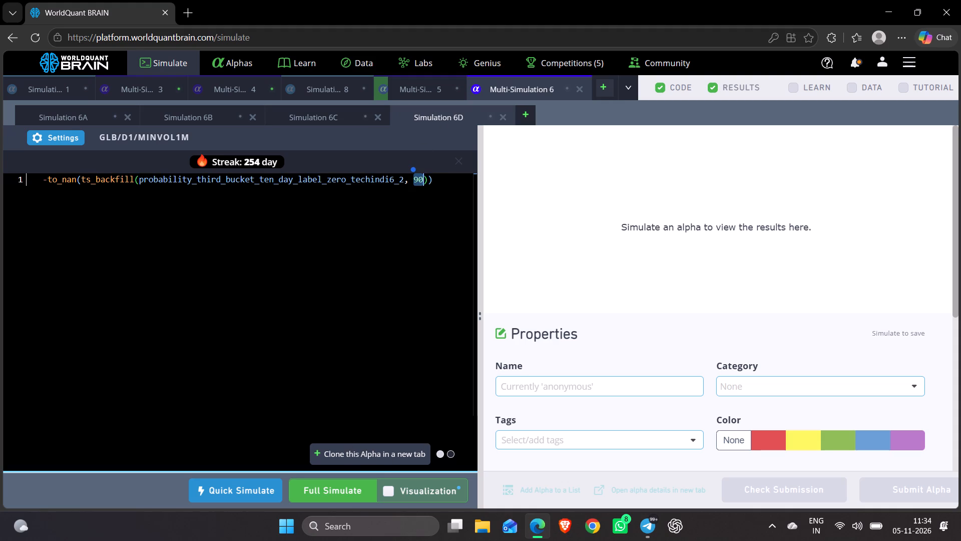
type("80")
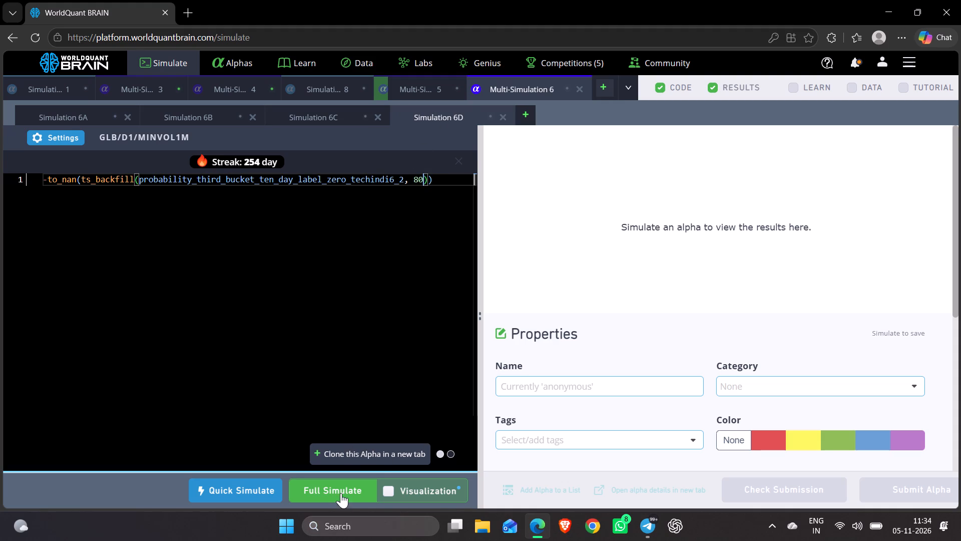
Run a full simulation of Multi-Simulation 6.
left_click(341, 493)
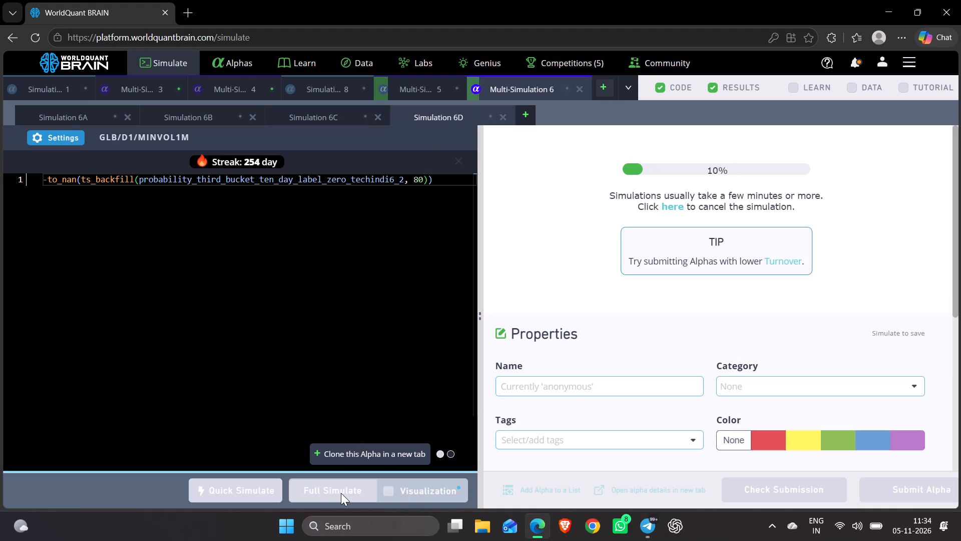
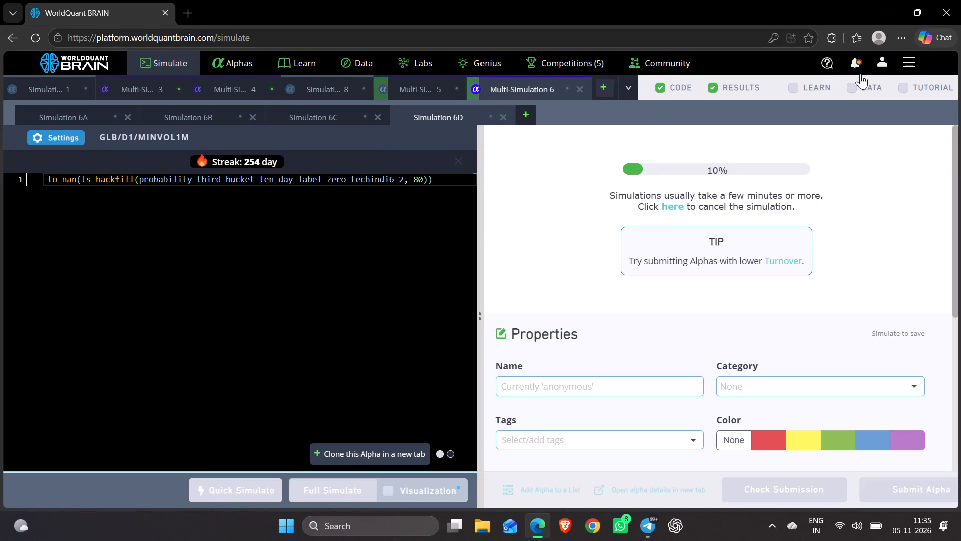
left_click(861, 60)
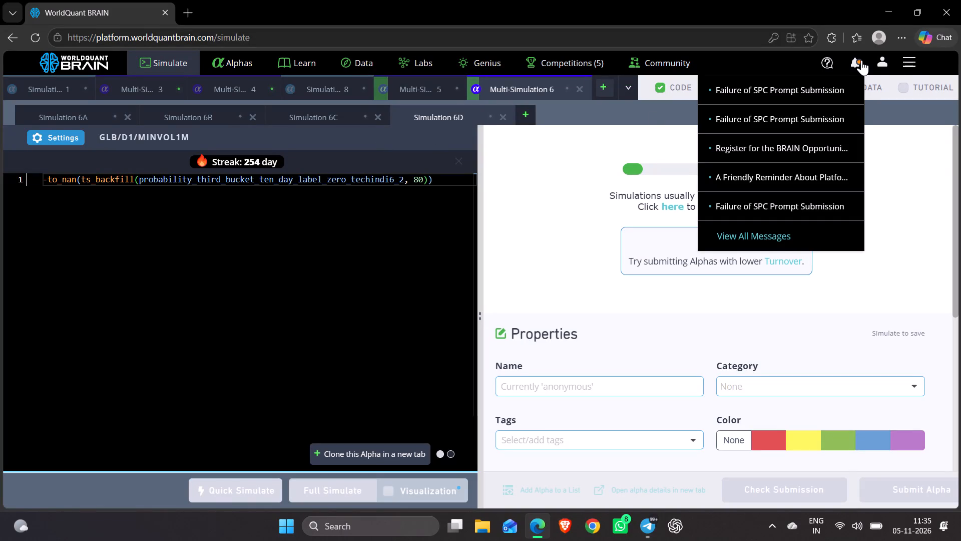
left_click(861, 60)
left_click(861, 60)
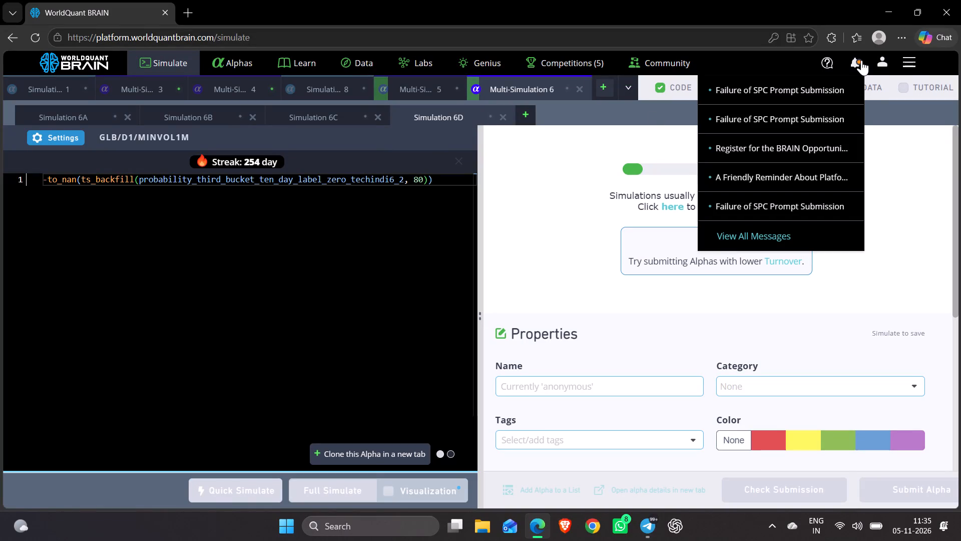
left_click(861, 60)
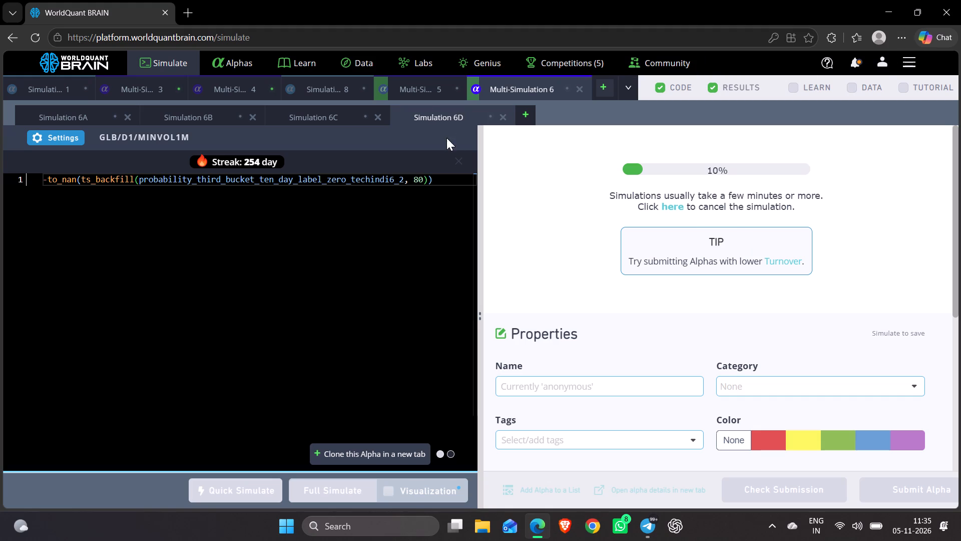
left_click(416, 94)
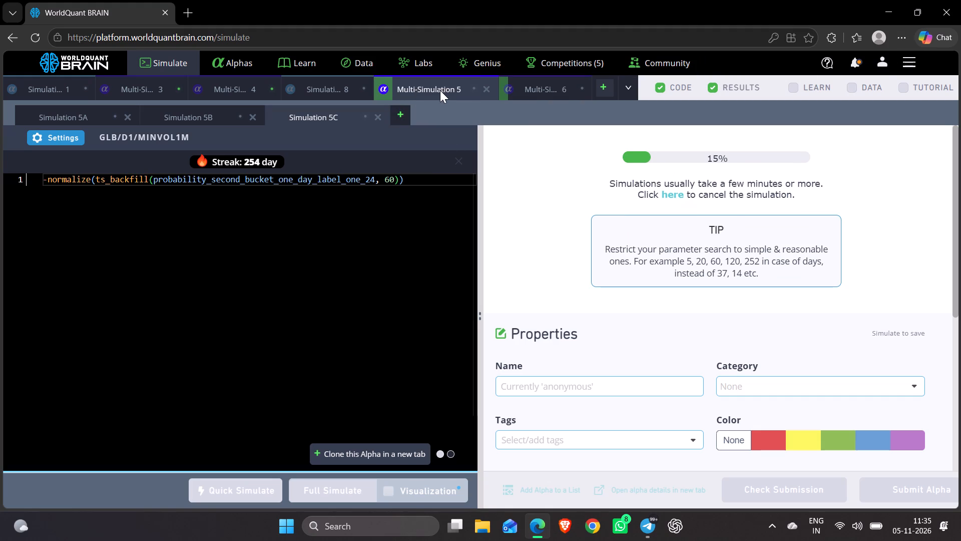
Find GLB alpha qML0vVAv on page 2 of the unsubmitted alphas, clone it into a new simulation and negate its normalize expression.
left_click(213, 57)
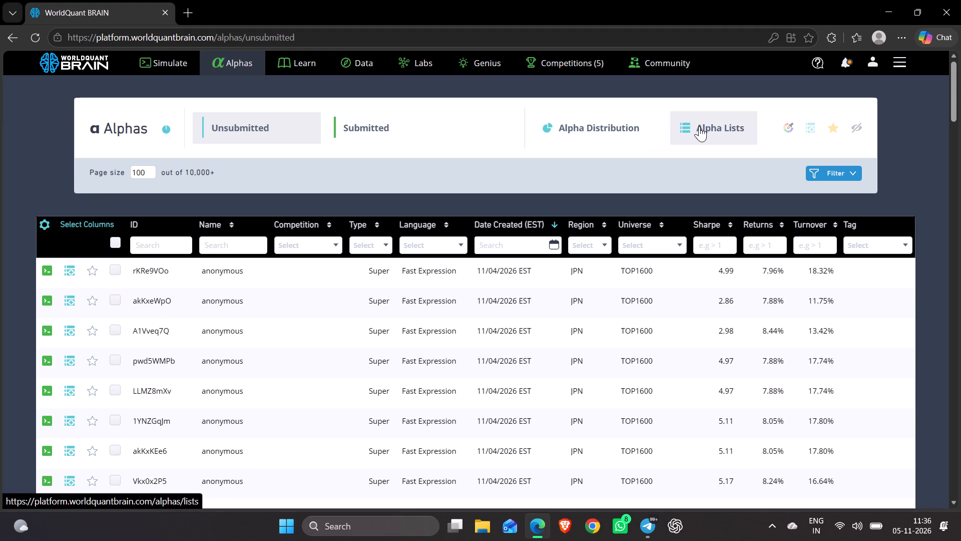
scroll(197, 281, "down", 11)
scroll(197, 281, "down", 12)
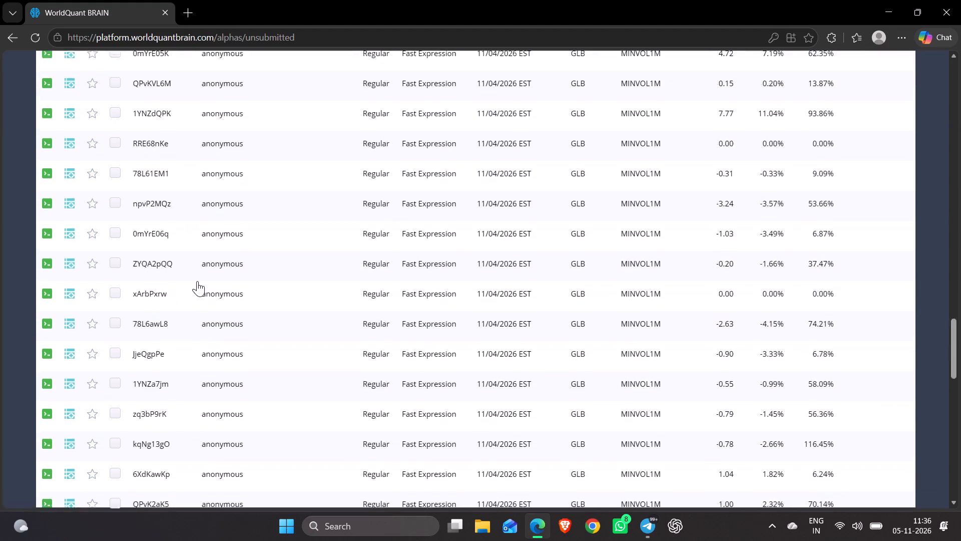
scroll(197, 281, "down", 9)
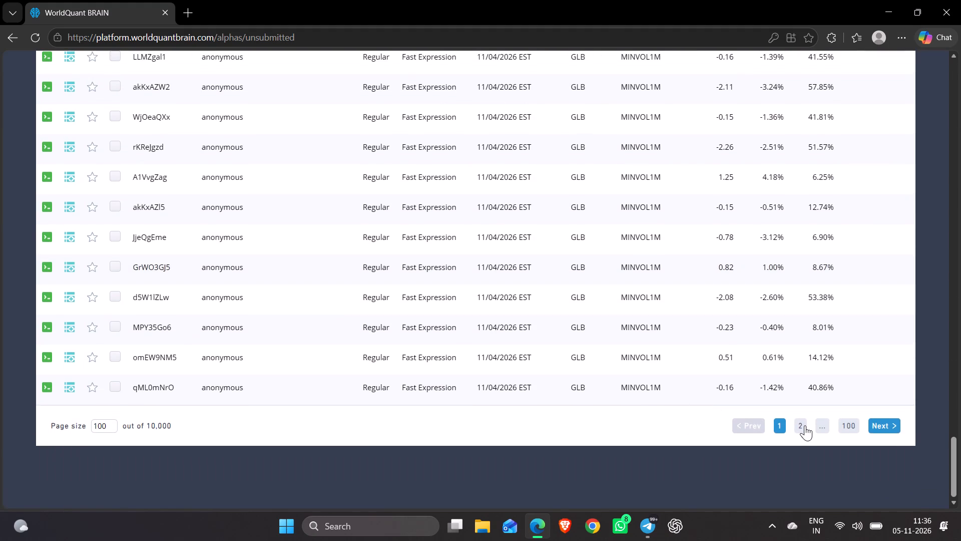
left_click(805, 425)
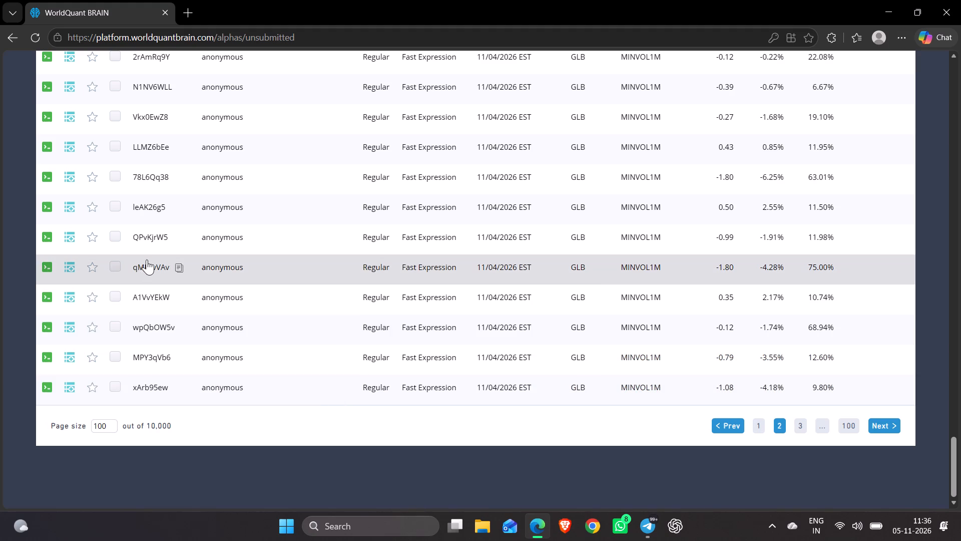
left_click(254, 262)
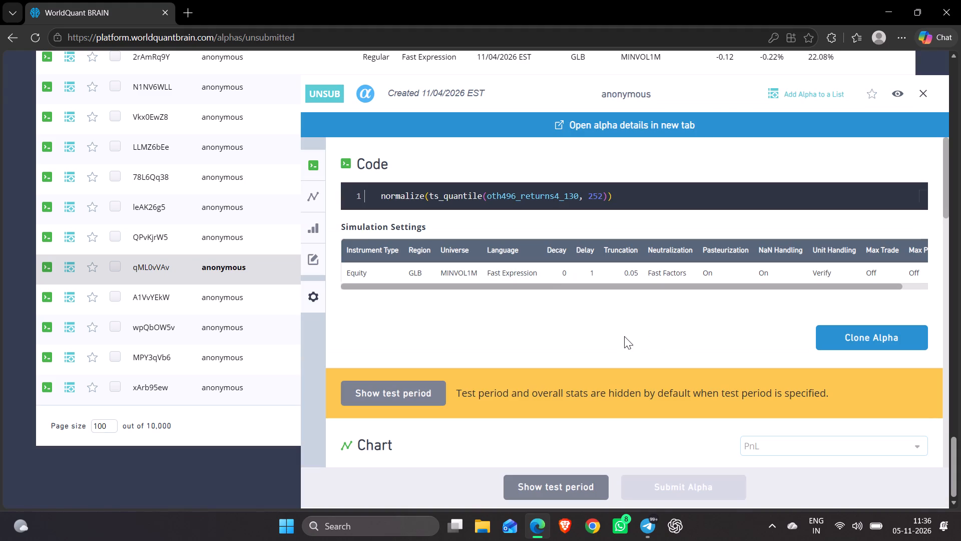
left_click(909, 334)
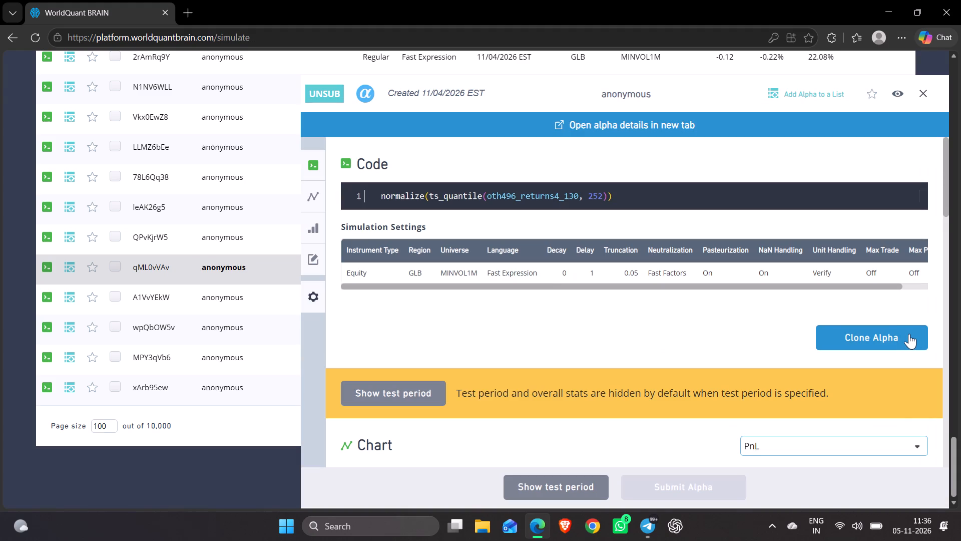
key("minus")
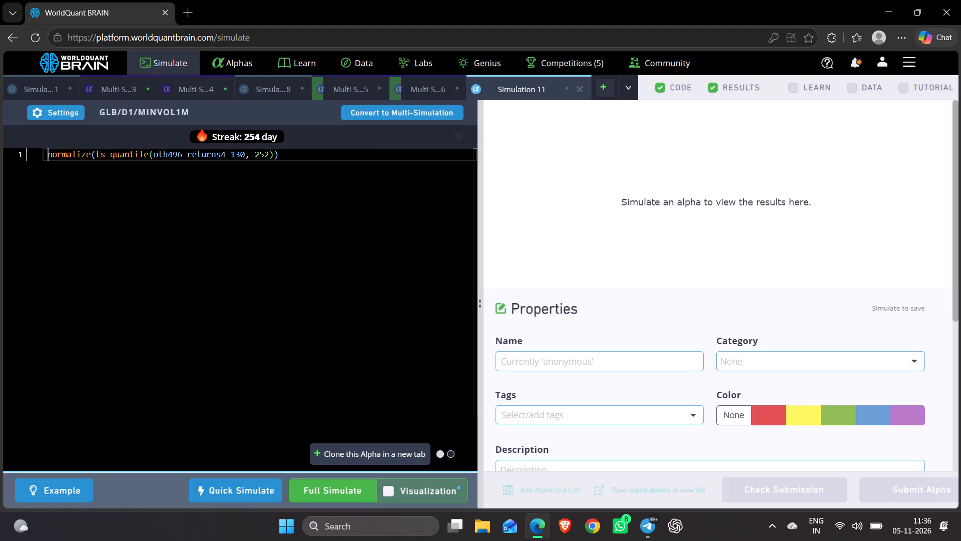
Convert the simulation to a multi-simulation and wrap the second variant's negated expression in group_rank grouped by currency.
left_click(361, 110)
triple_click(93, 186)
left_click(93, 186)
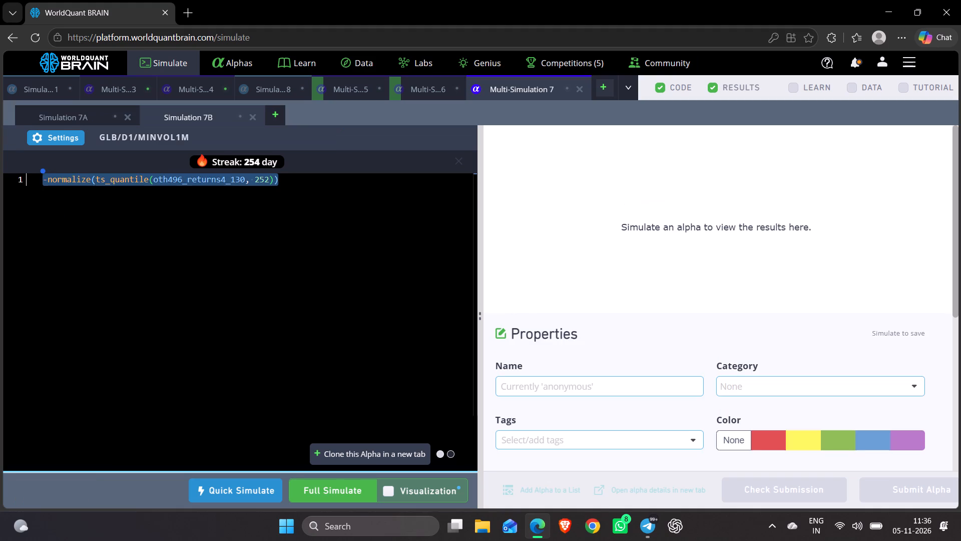
key("shift+parenleft")
key("Left")
key("Left")
type("grr")
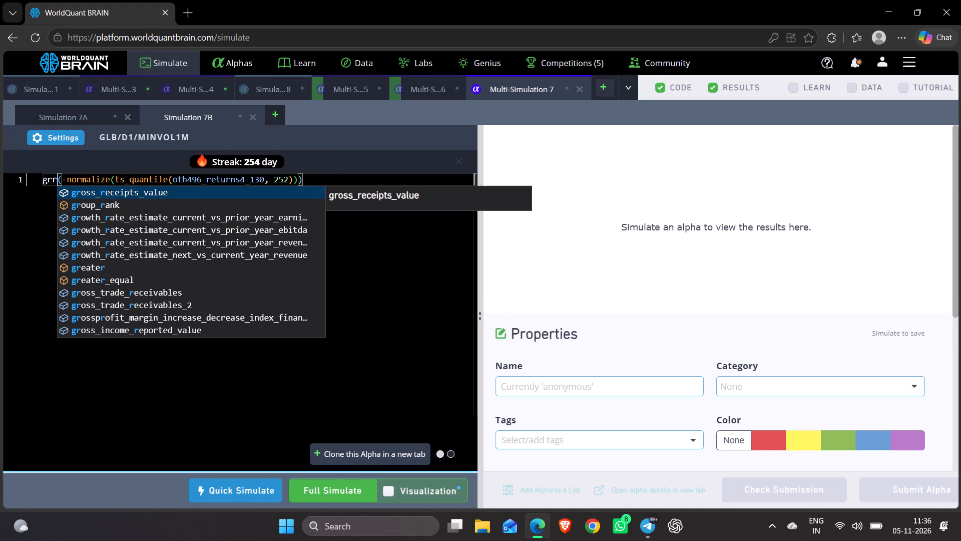
key("Down")
key("Return")
left_click(208, 237)
key("Left")
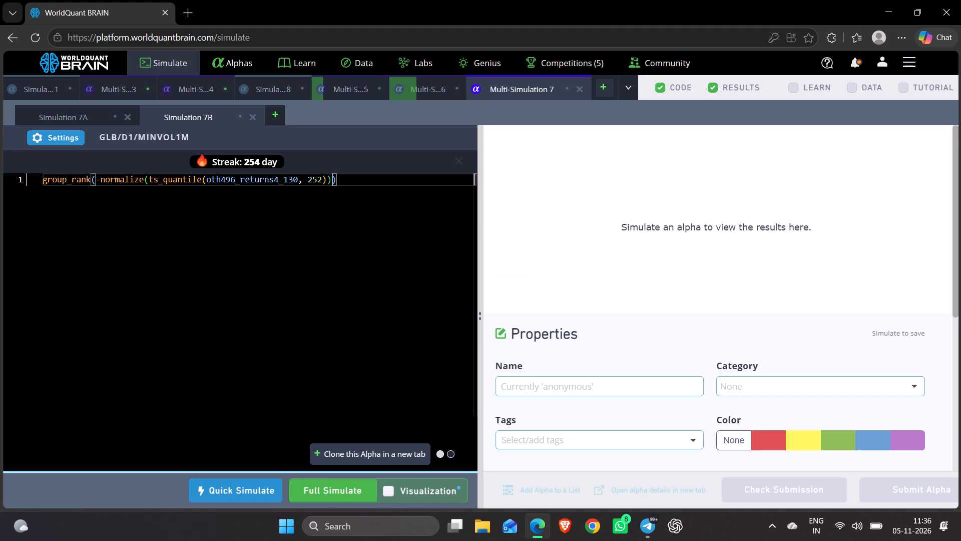
key("c")
key("BackSpace")
type(",cure")
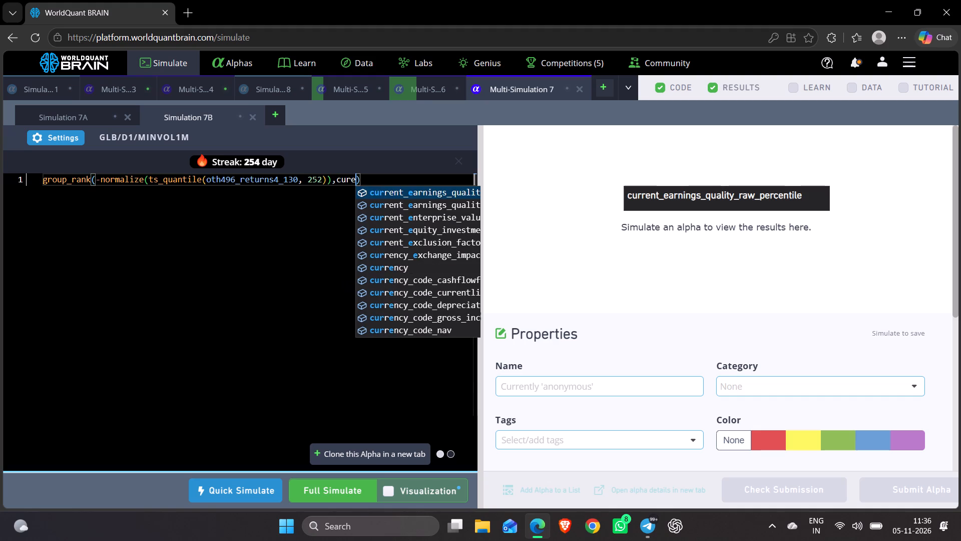
left_click(401, 261)
Clone the group_rank variant and change its grouping field to exchange.
left_click(336, 457)
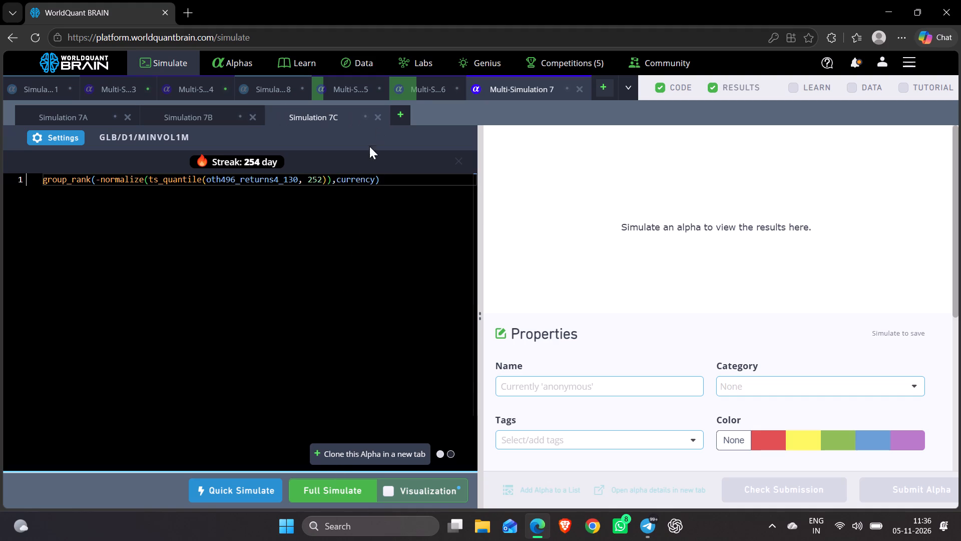
double_click(353, 179)
type("excha")
key("Return")
Clone the exchange-grouped group_rank variant and replace its outer operator with group_zscore.
left_click(346, 451)
double_click(74, 179)
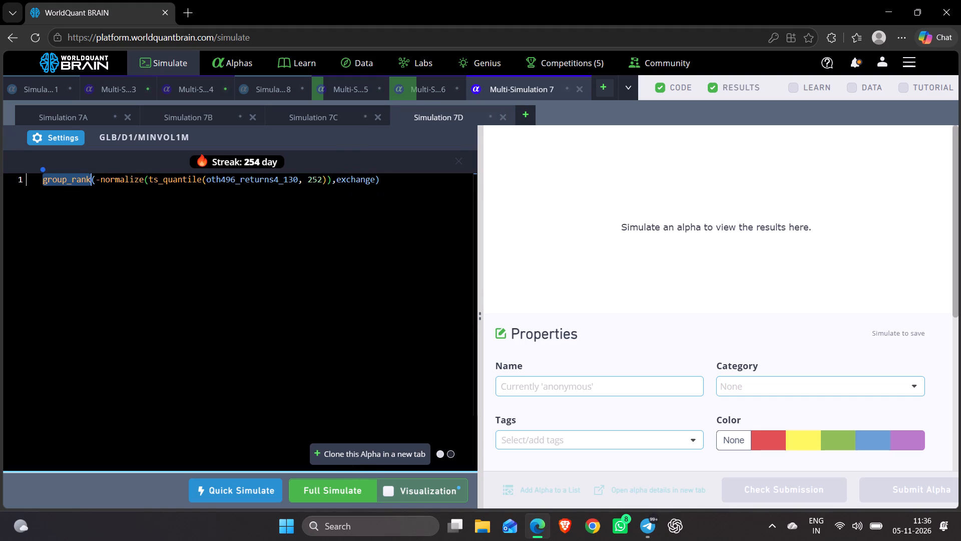
type("gzs")
key("Return")
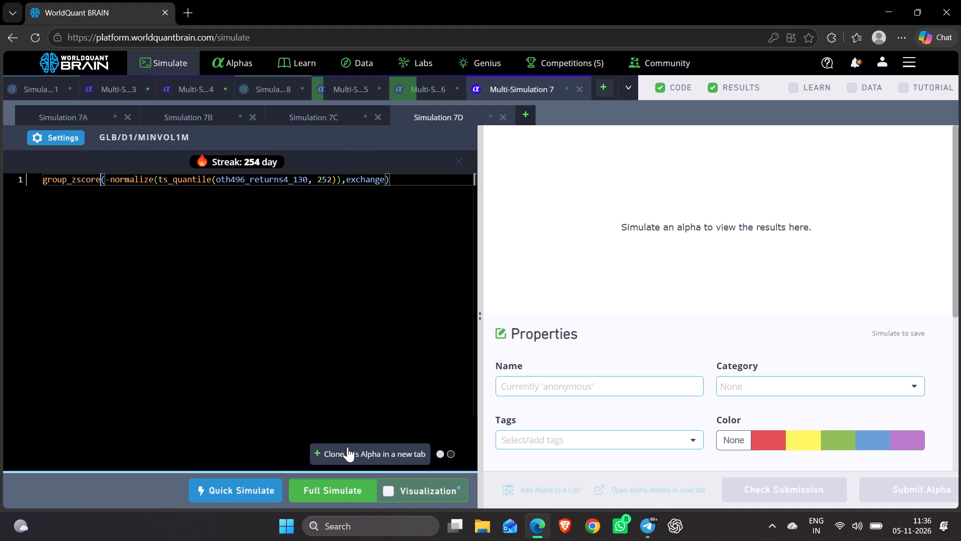
Clone the group_zscore variant and replace its outer operator with group_min.
left_click(345, 449)
double_click(63, 178)
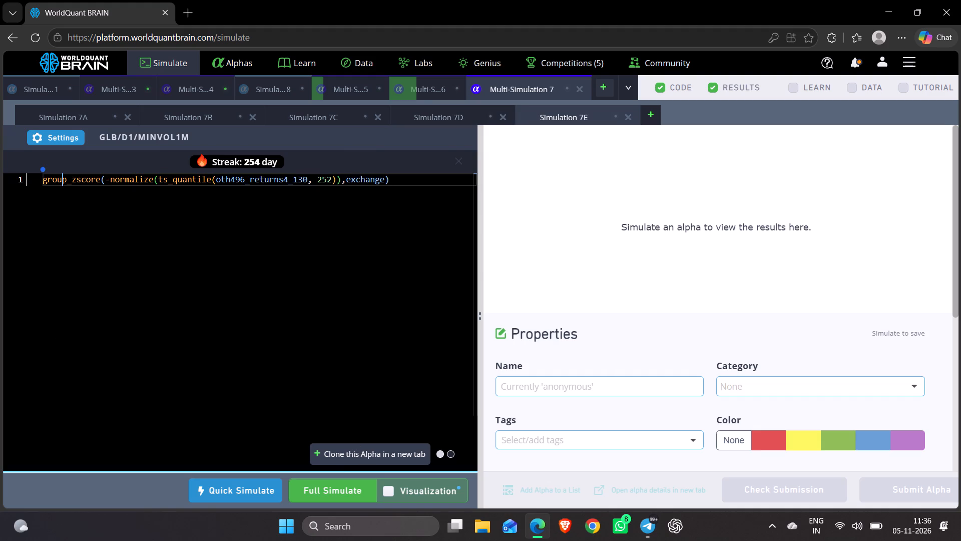
type("grou")
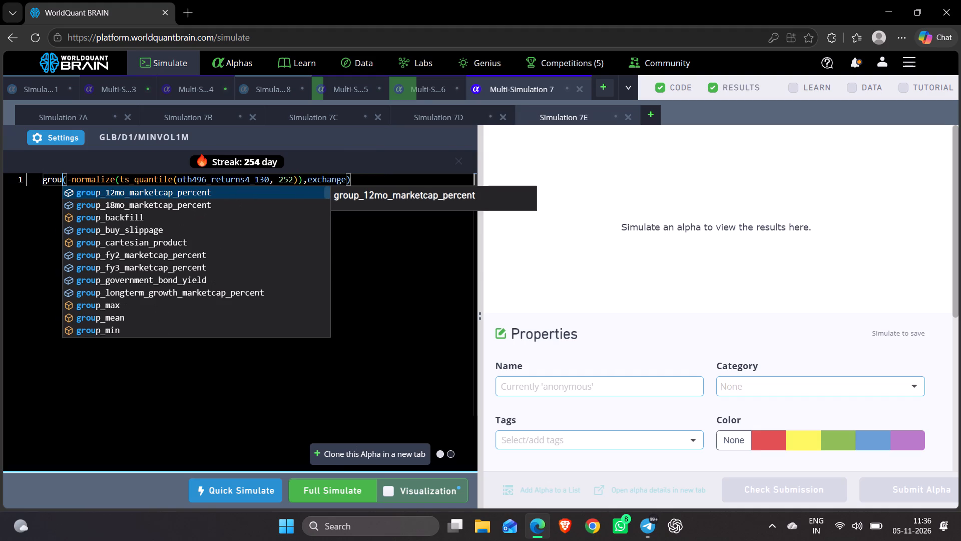
left_click(99, 330)
Clone the group_min variant, replace its outer operator with group_backfill and add 120 as the final argument.
left_click(394, 450)
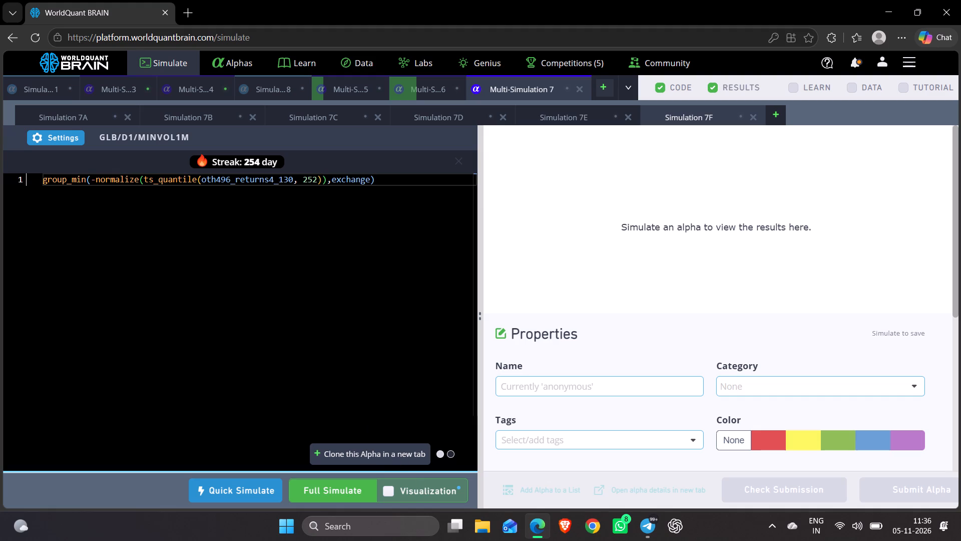
double_click(51, 179)
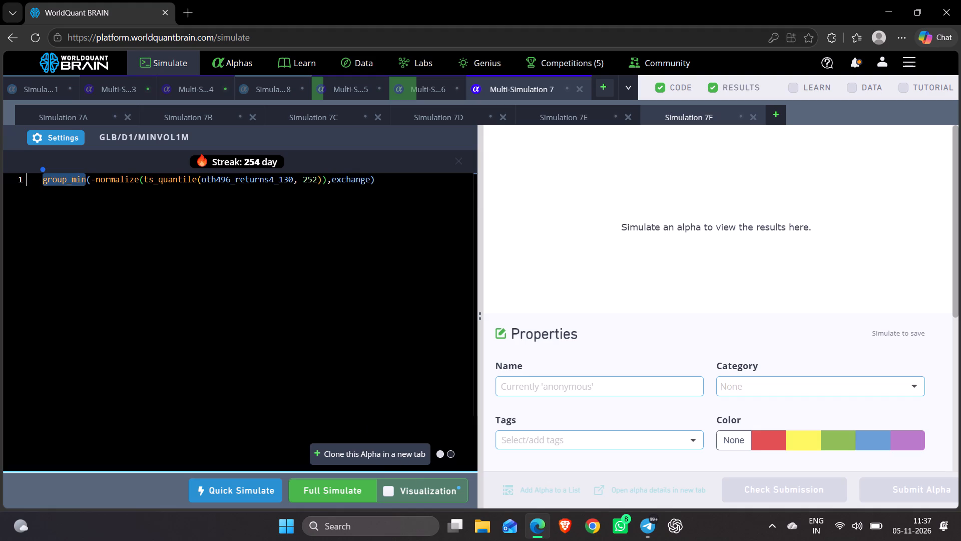
key("g")
type("roup")
left_click(71, 215)
left_click(280, 310)
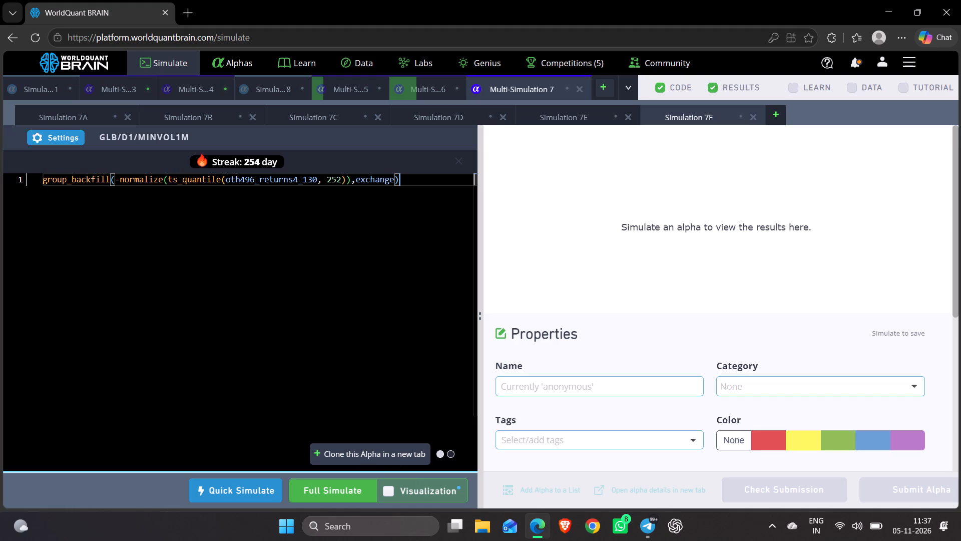
key("Left")
type(",120")
Clone the group_zscore variant in Simulation 7D and replace the copy's outer operator with group_neutralize.
right_click(422, 112)
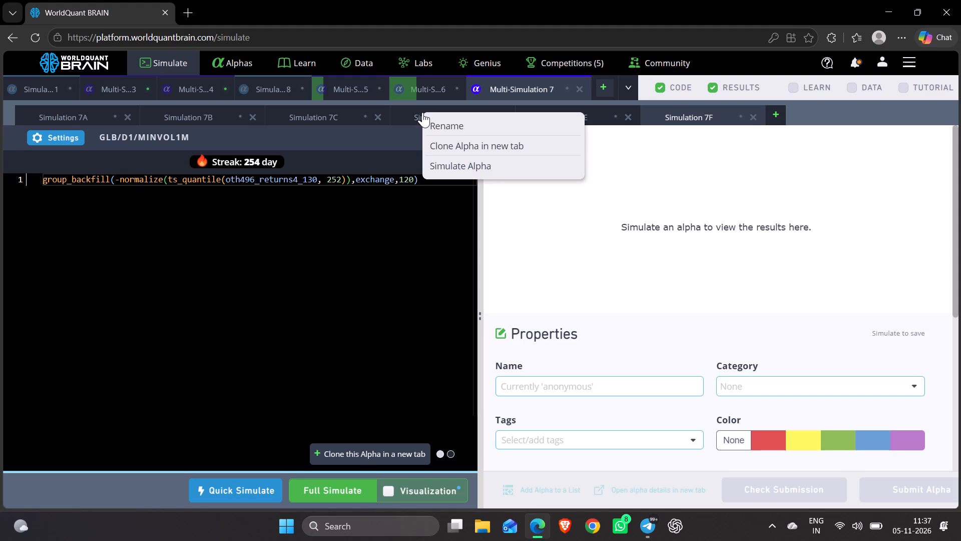
left_click(459, 137)
double_click(62, 176)
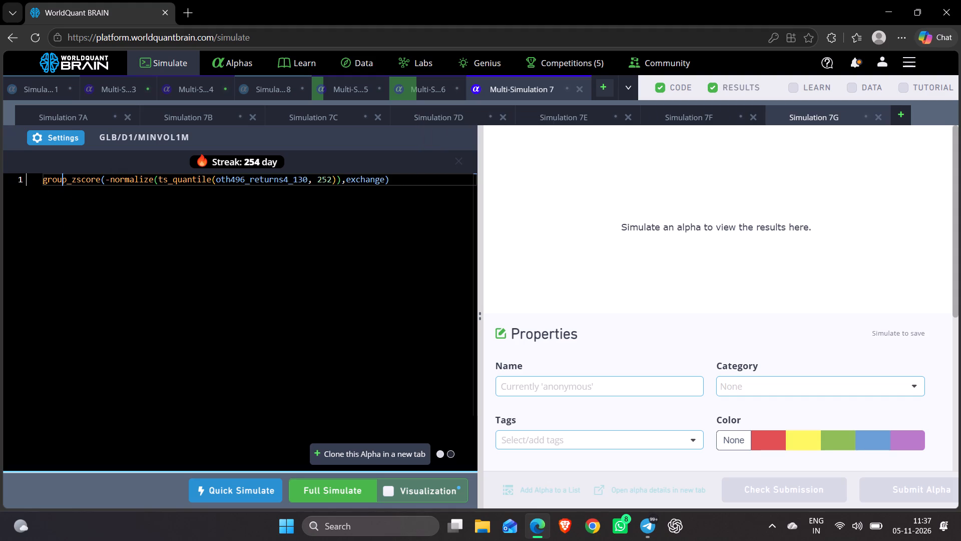
type("gn")
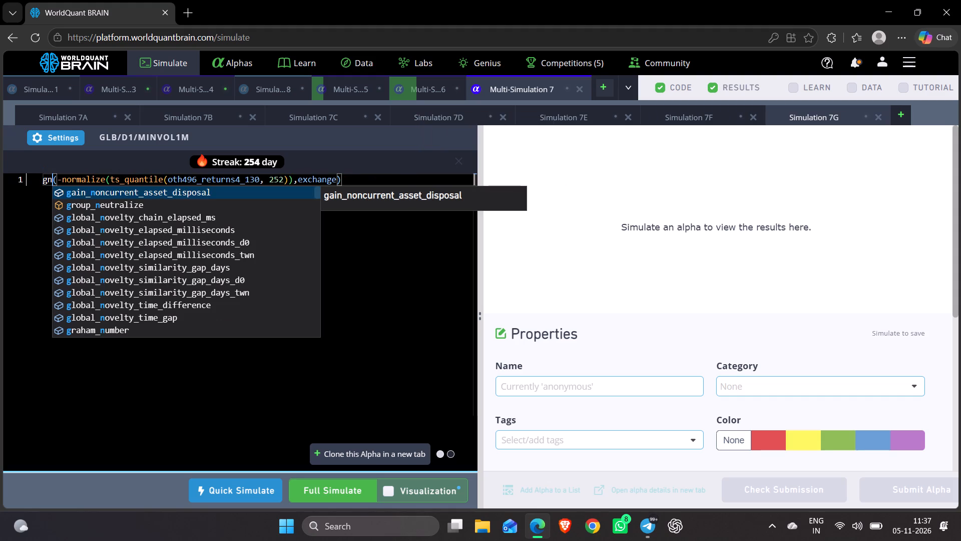
key("Down")
key("Return")
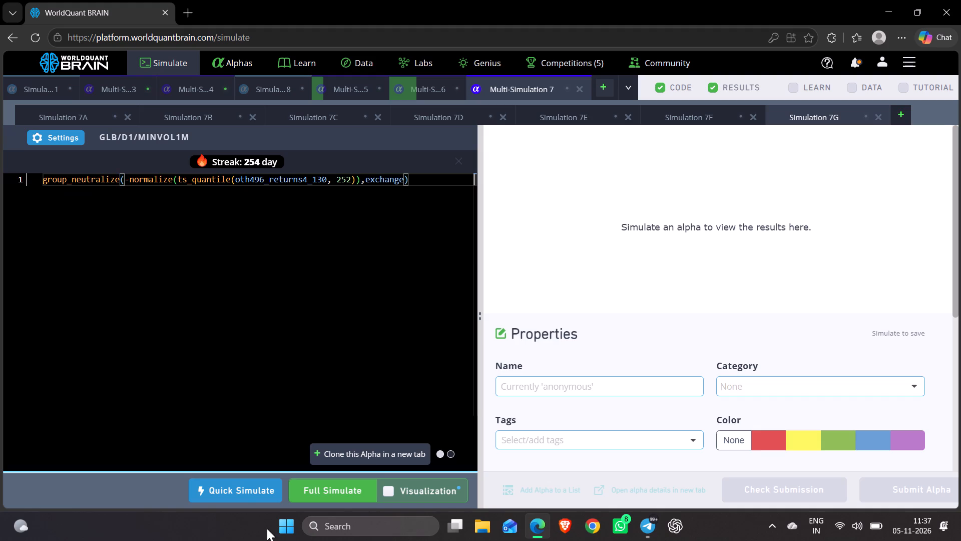
Run a full simulation of Multi-Simulation 7.
left_click(335, 489)
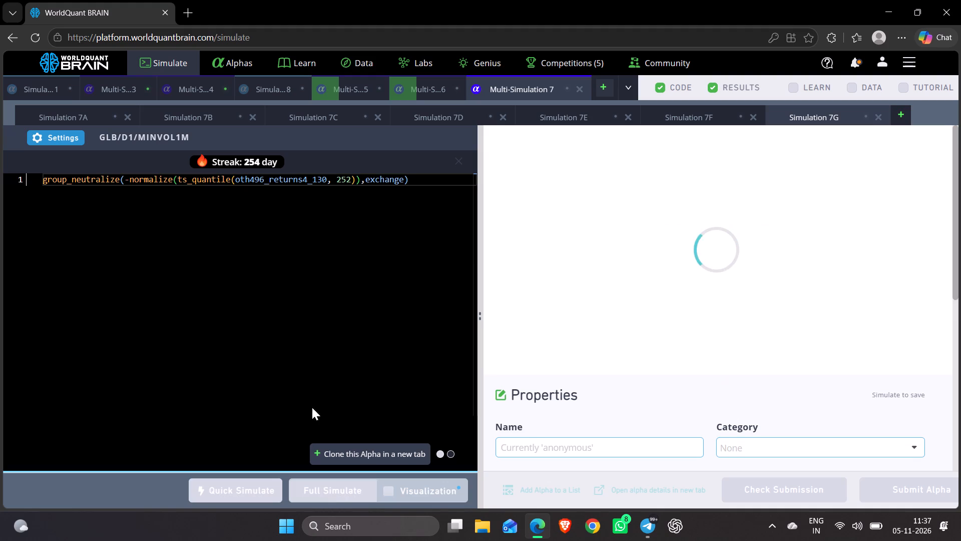
Return to the unsubmitted alphas, go through page 2 and clone alpha 58Eg9QWk with the winsorize(ts_quantile(predicted_first_quantile_one_day_return_31, 126)) expression.
scroll(166, 123, "right", 12)
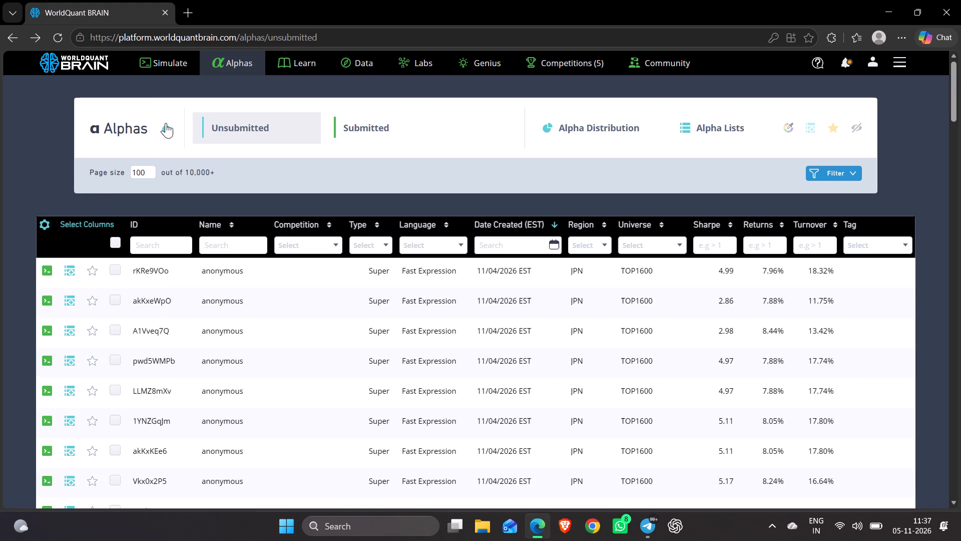
scroll(457, 295, "down", 15)
scroll(457, 295, "down", 12)
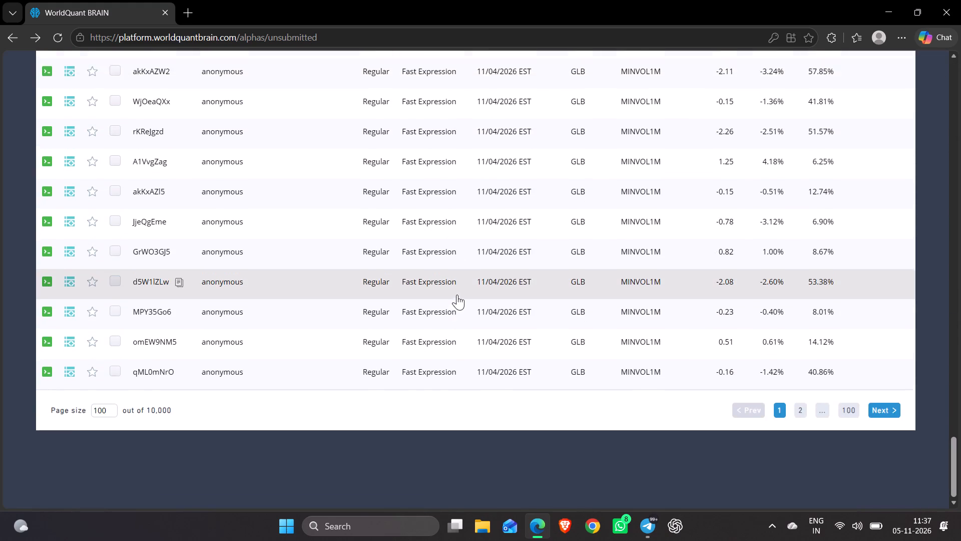
scroll(457, 295, "down", 3)
left_click(800, 421)
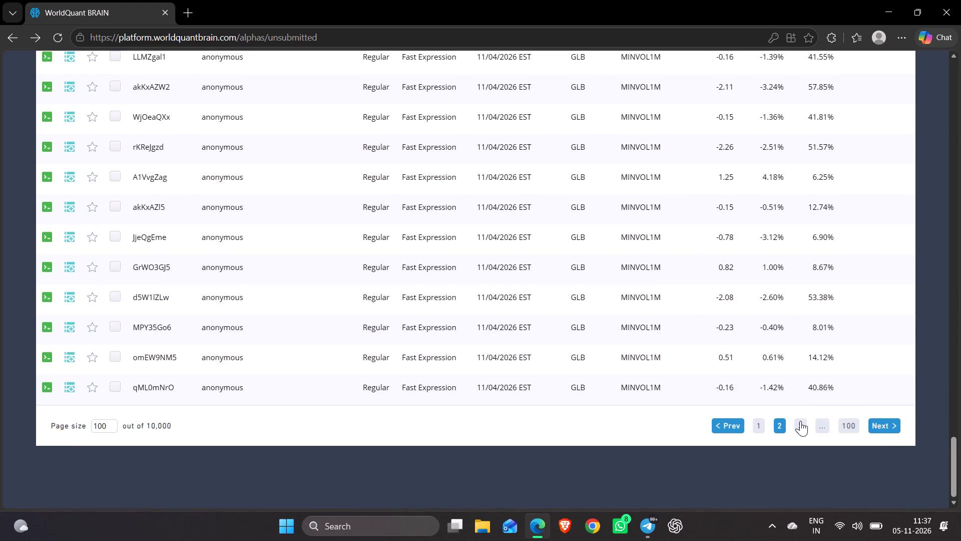
scroll(555, 218, "up", 13)
scroll(555, 218, "up", 14)
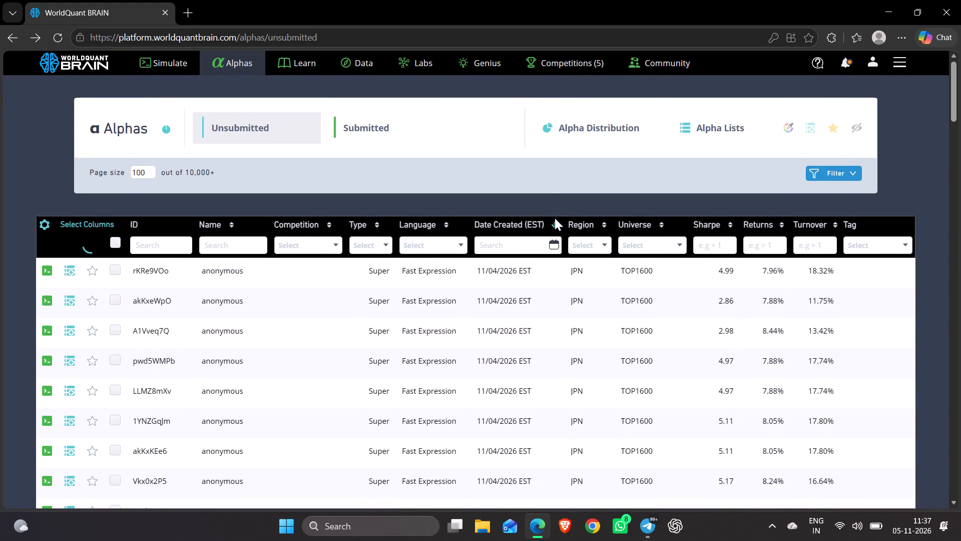
scroll(213, 276, "down", 4)
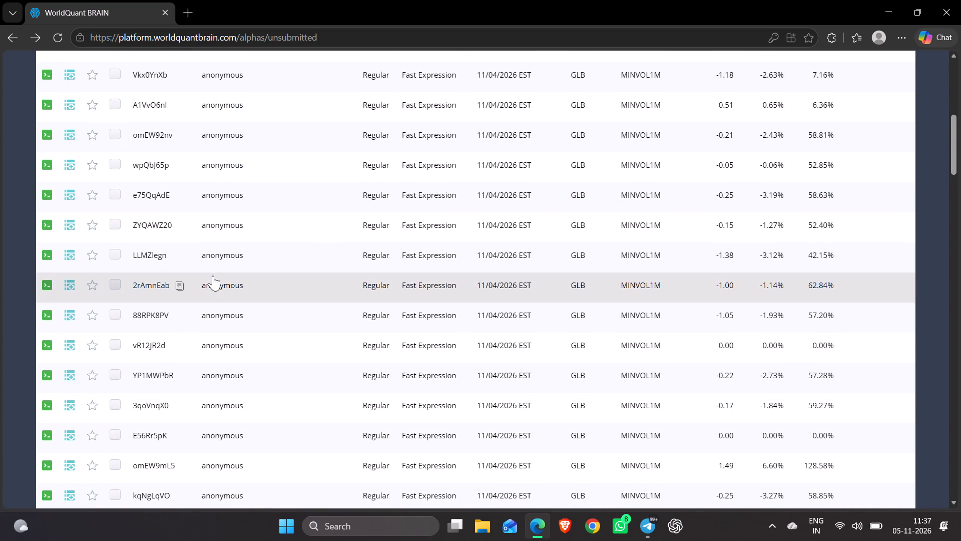
scroll(42, 250, "down", 4)
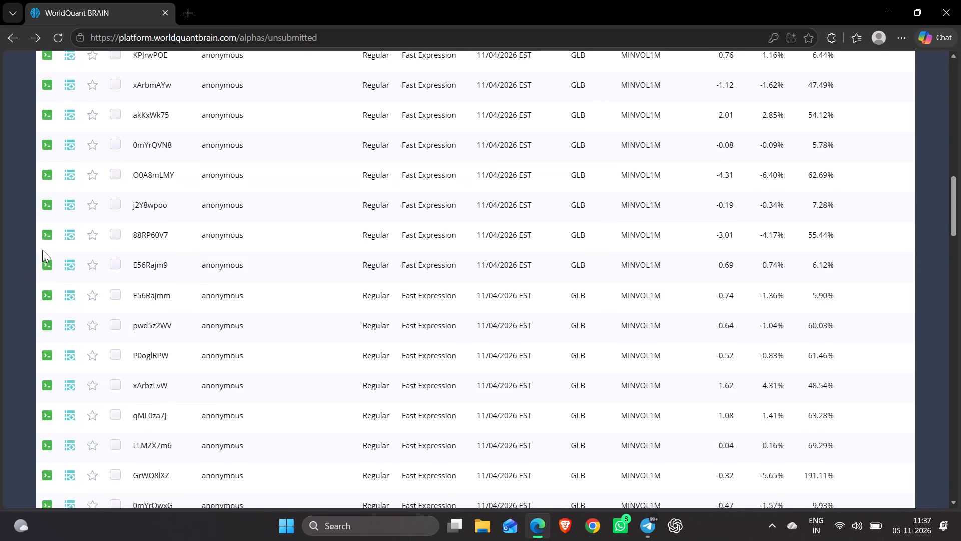
scroll(42, 250, "down", 1)
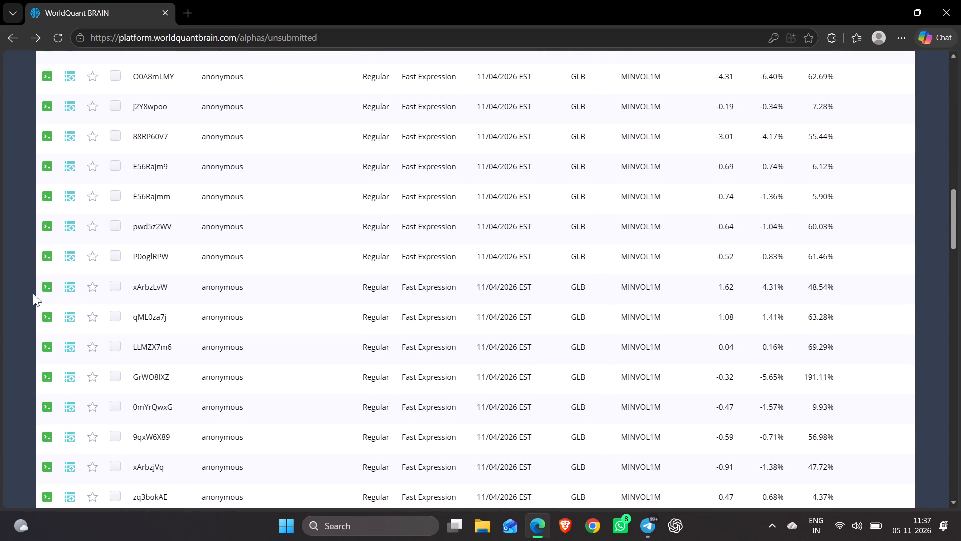
scroll(47, 288, "down", 4)
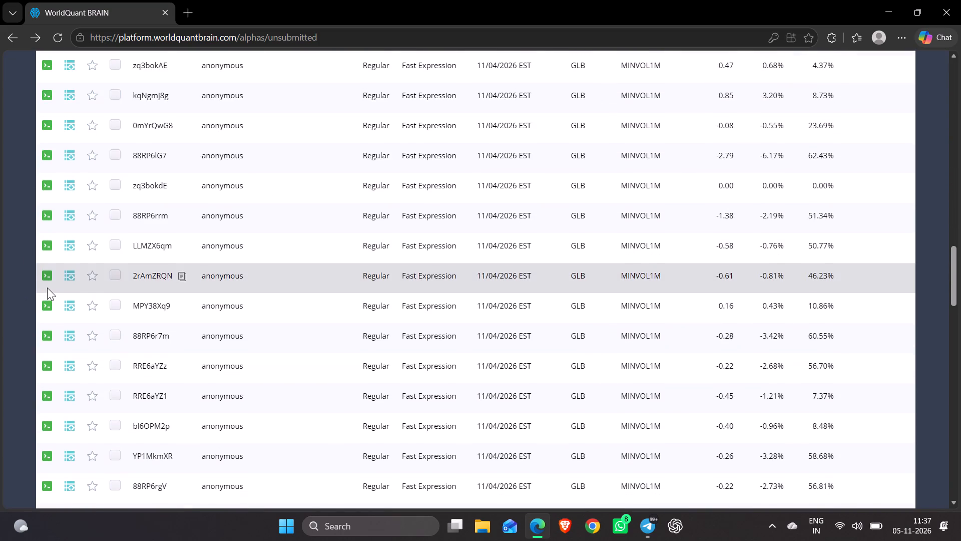
scroll(47, 288, "down", 3)
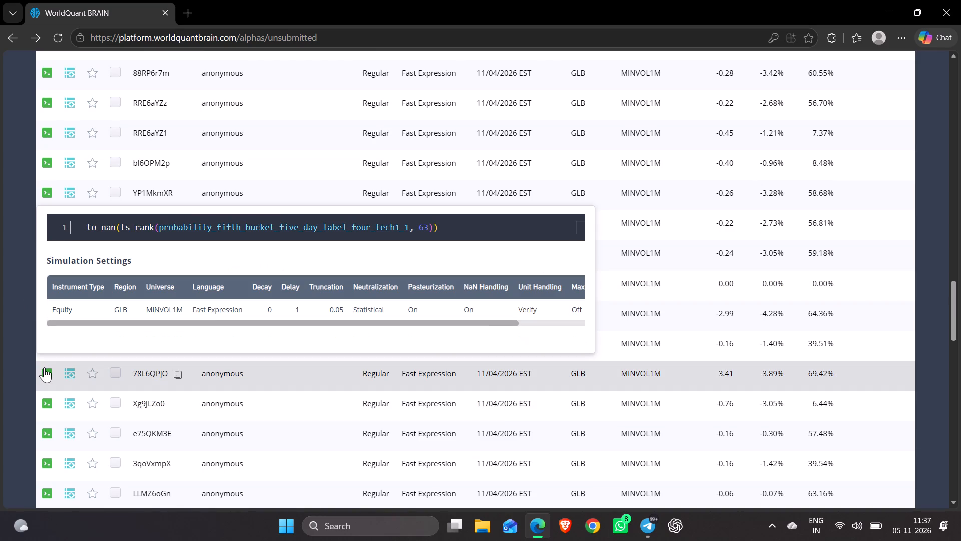
scroll(44, 367, "down", 4)
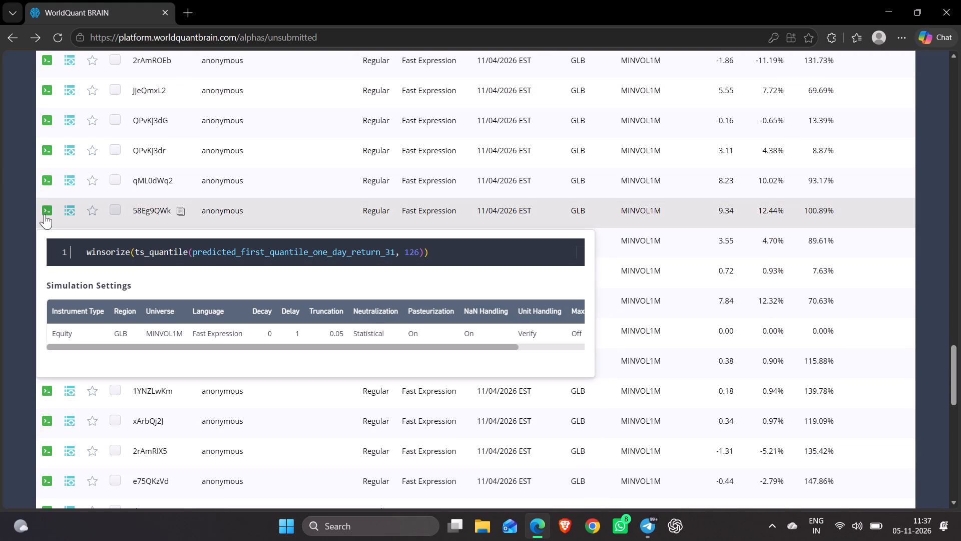
left_click(489, 213)
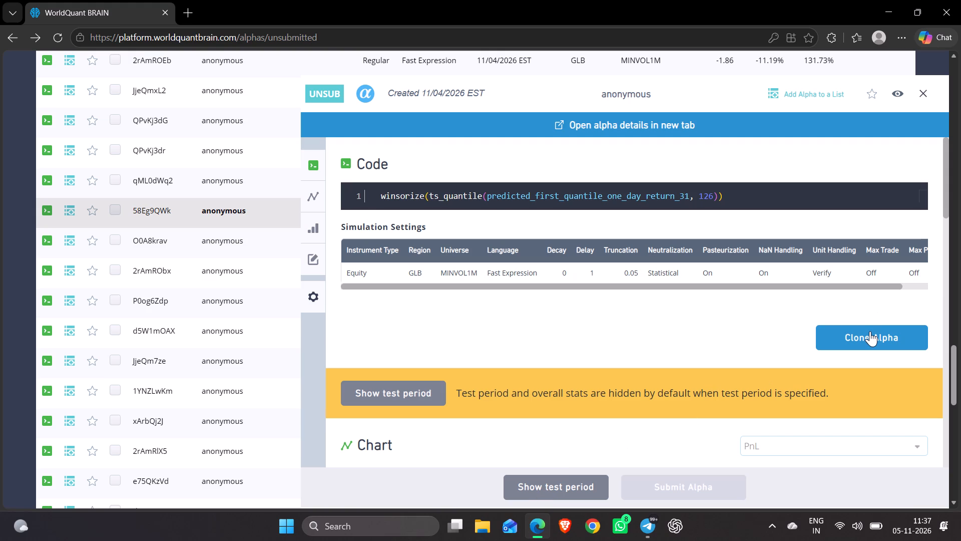
left_click(870, 331)
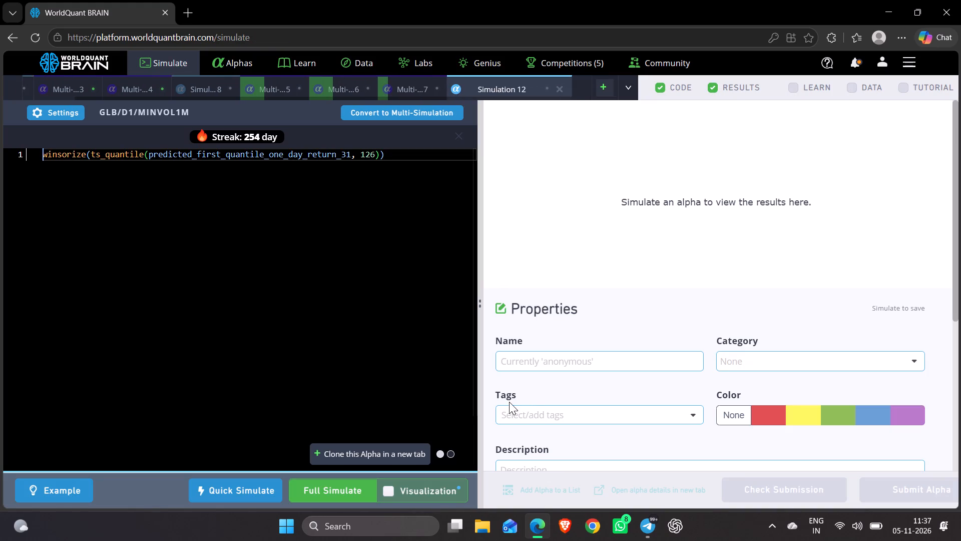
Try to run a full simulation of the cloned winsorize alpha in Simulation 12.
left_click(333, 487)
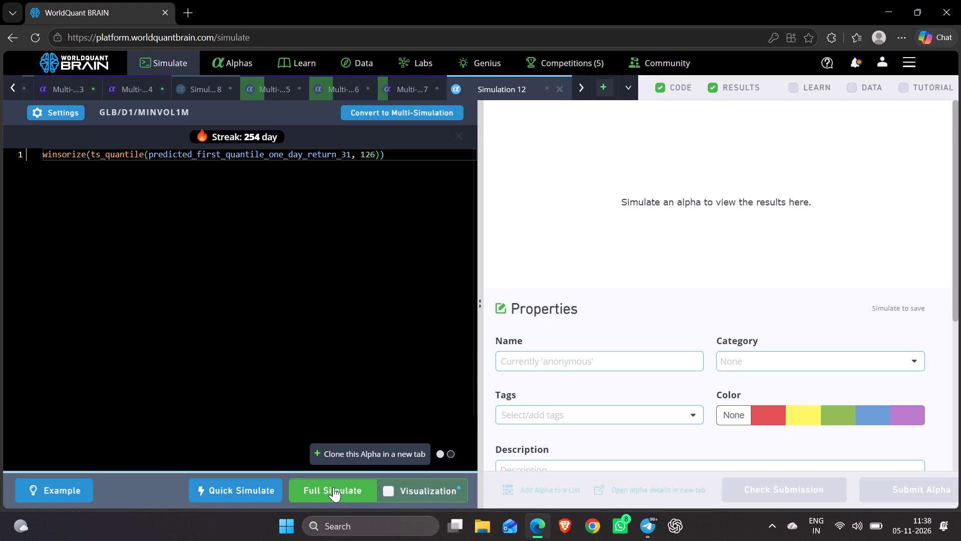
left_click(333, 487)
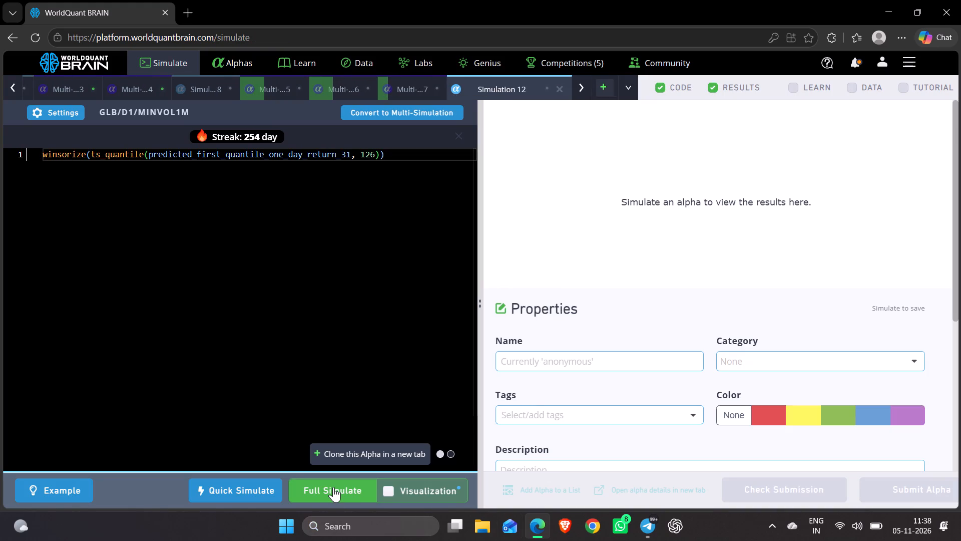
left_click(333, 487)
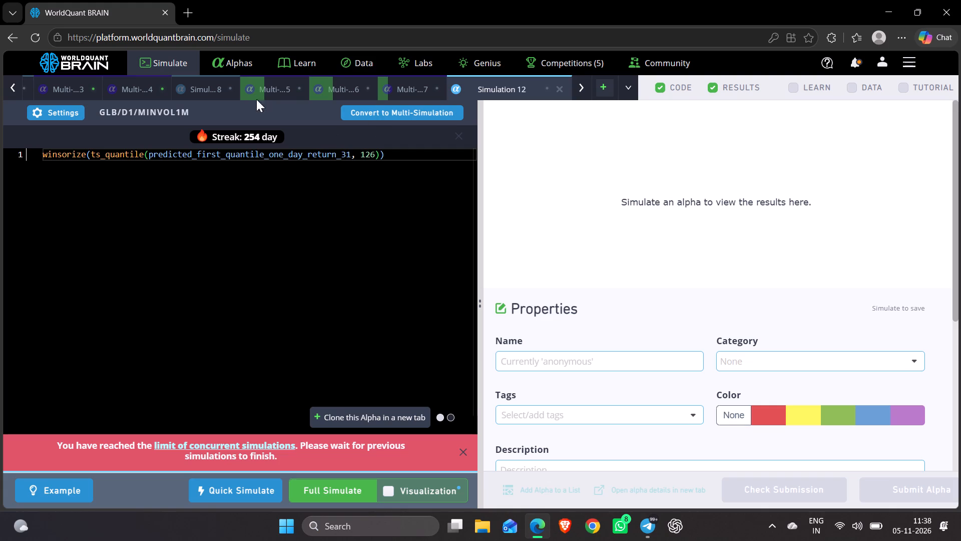
Check the simulation progress of Multi-Simulation 5.
left_click(268, 88)
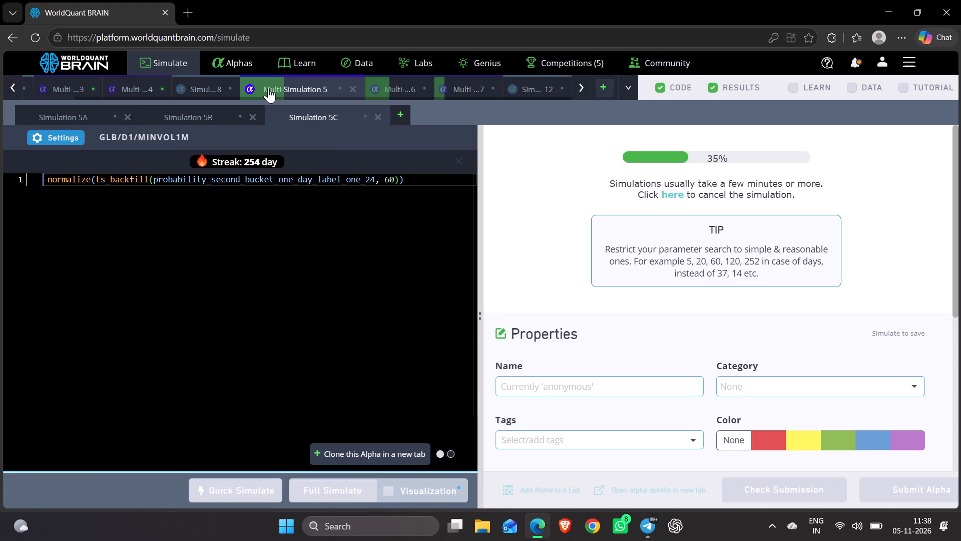
Return to the unsubmitted alphas and examine page 3, checking the Sharpe, returns and turnover figures and previewing expressions of candidate GLB alphas.
scroll(172, 129, "right", 9)
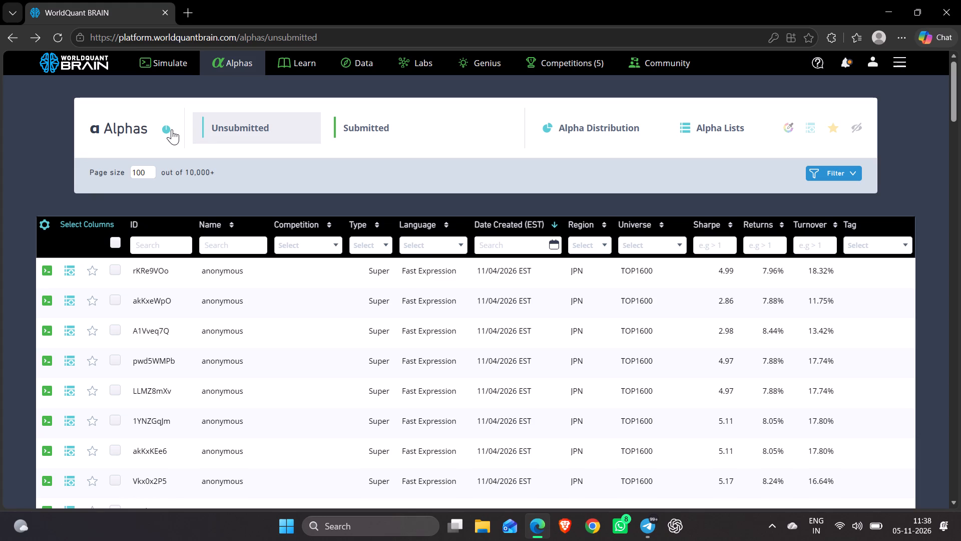
scroll(406, 221, "down", 14)
scroll(406, 221, "down", 12)
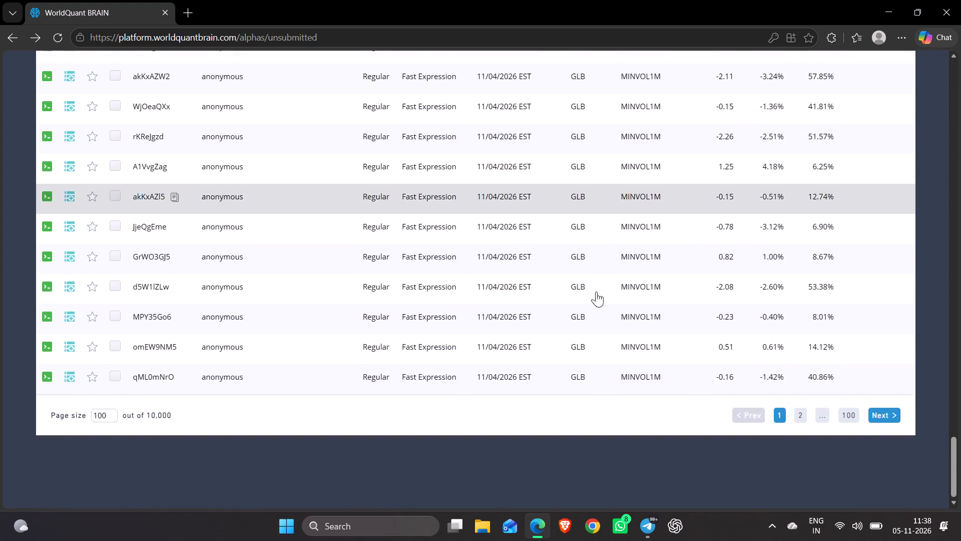
left_click(805, 423)
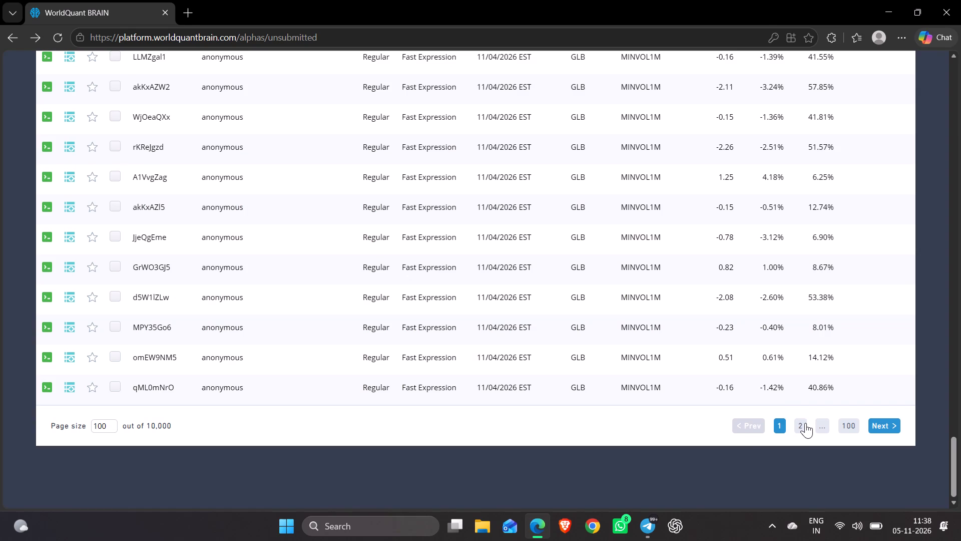
left_click(804, 423)
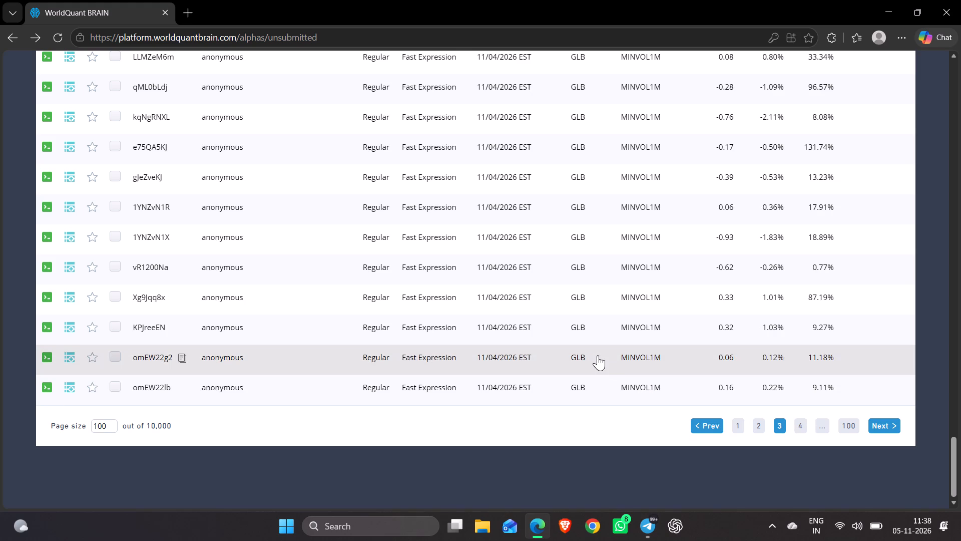
scroll(414, 277, "up", 9)
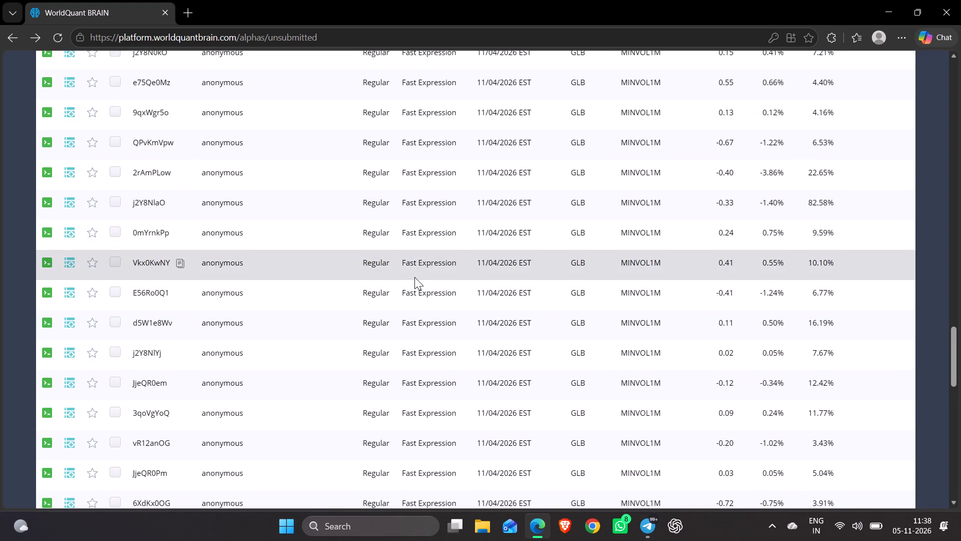
scroll(414, 277, "up", 5)
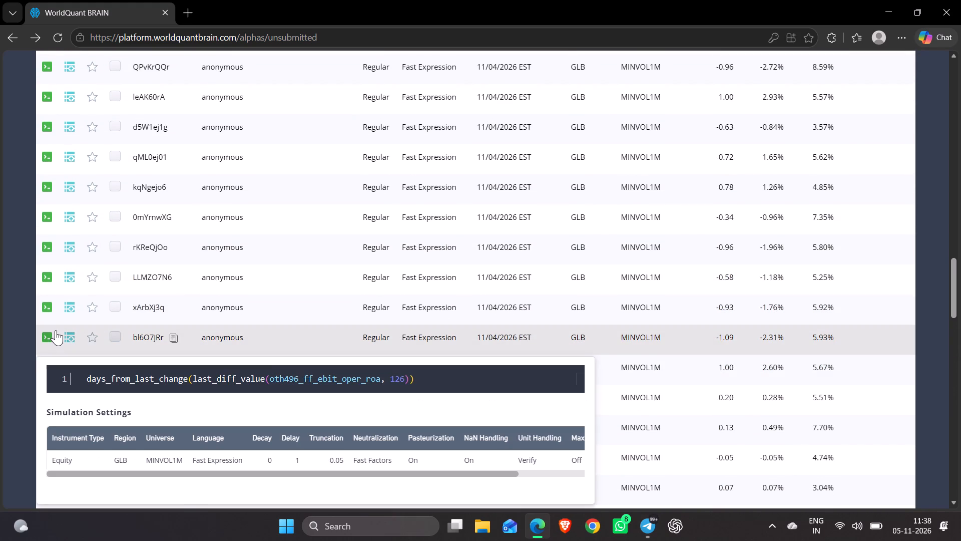
scroll(56, 330, "up", 6)
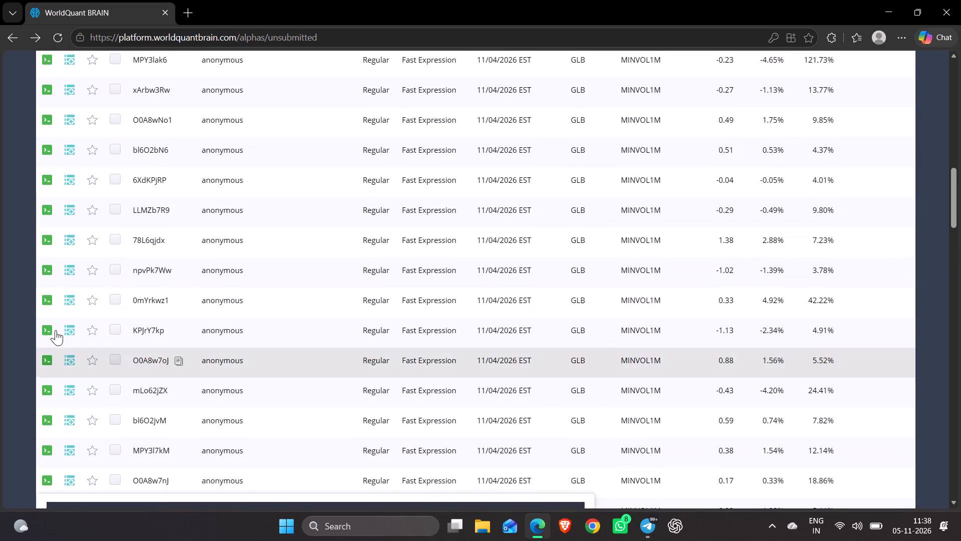
scroll(56, 330, "up", 3)
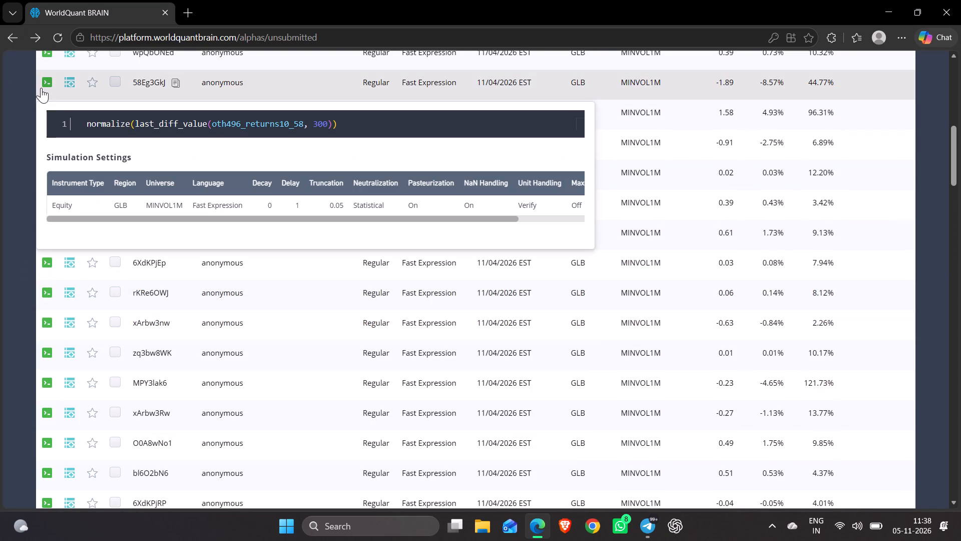
scroll(41, 88, "up", 5)
scroll(41, 88, "down", 18)
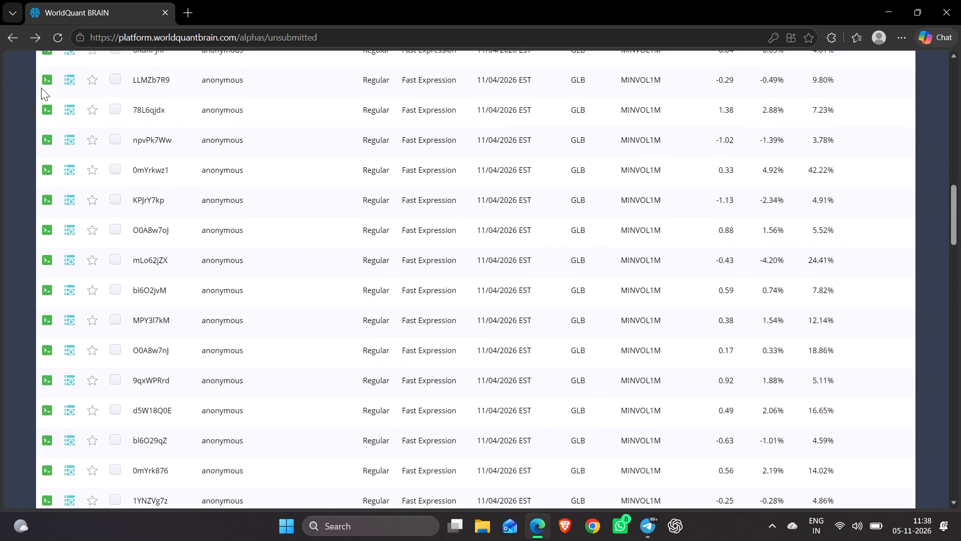
scroll(41, 88, "down", 15)
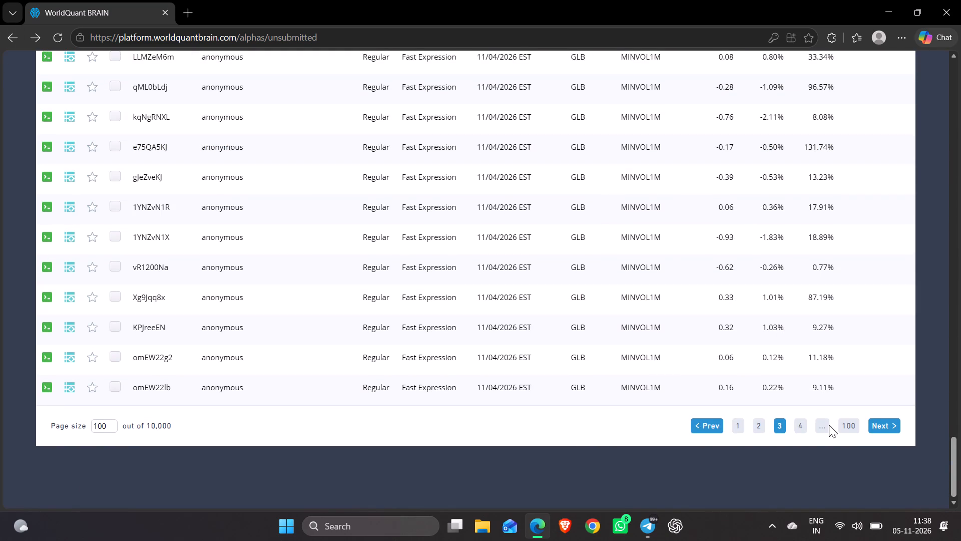
Go to page 4 of the unsubmitted alphas and examine their Sharpe, returns and turnover figures, previewing expressions and simulation settings of candidate GLB alphas.
left_click(802, 420)
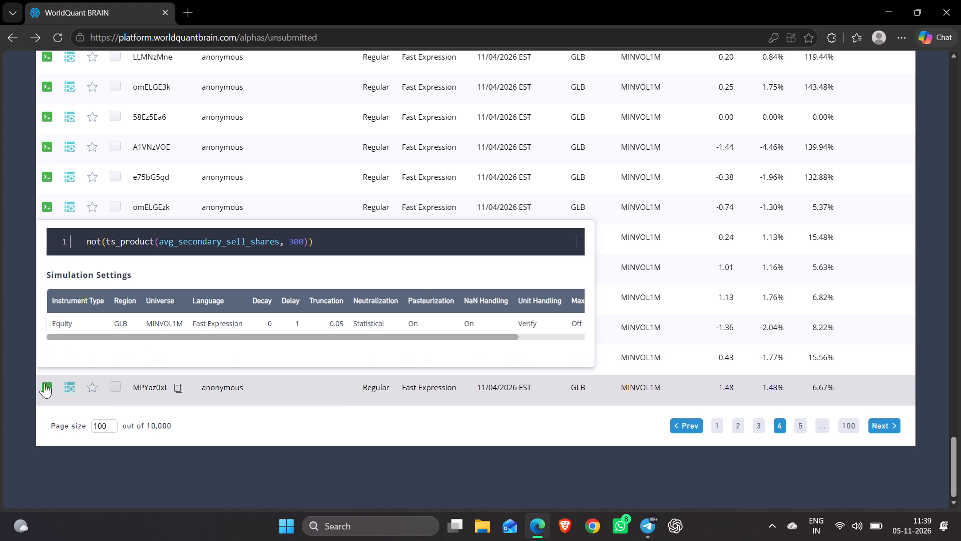
scroll(44, 383, "up", 3)
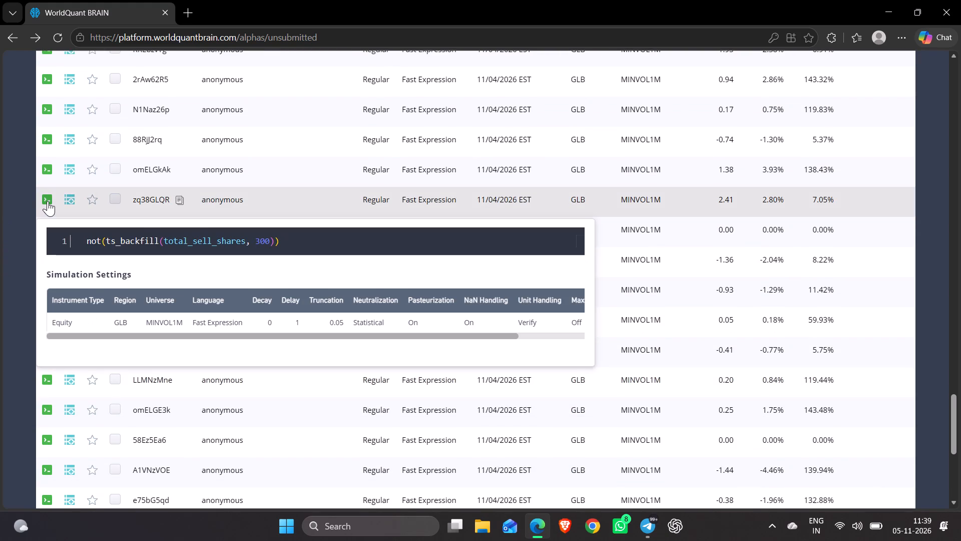
scroll(48, 201, "up", 4)
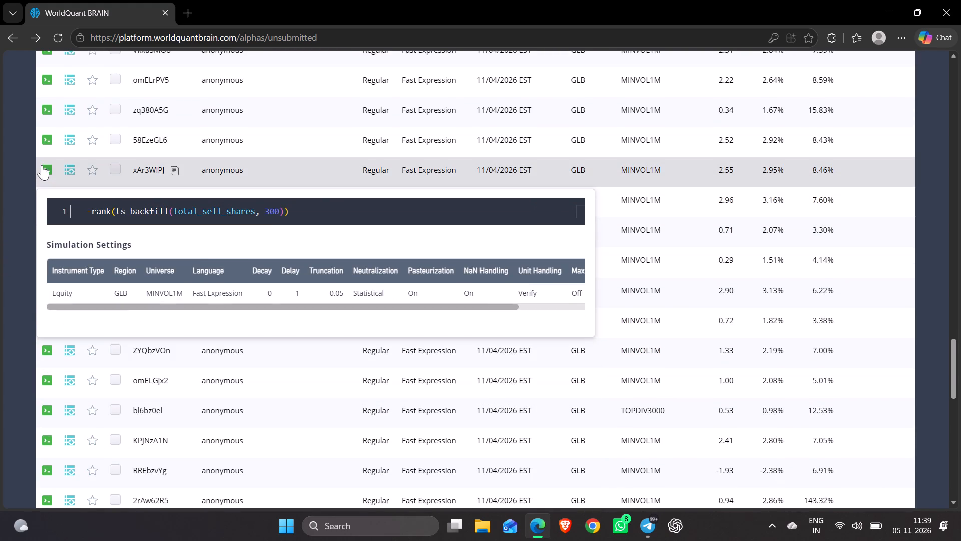
scroll(42, 165, "up", 3)
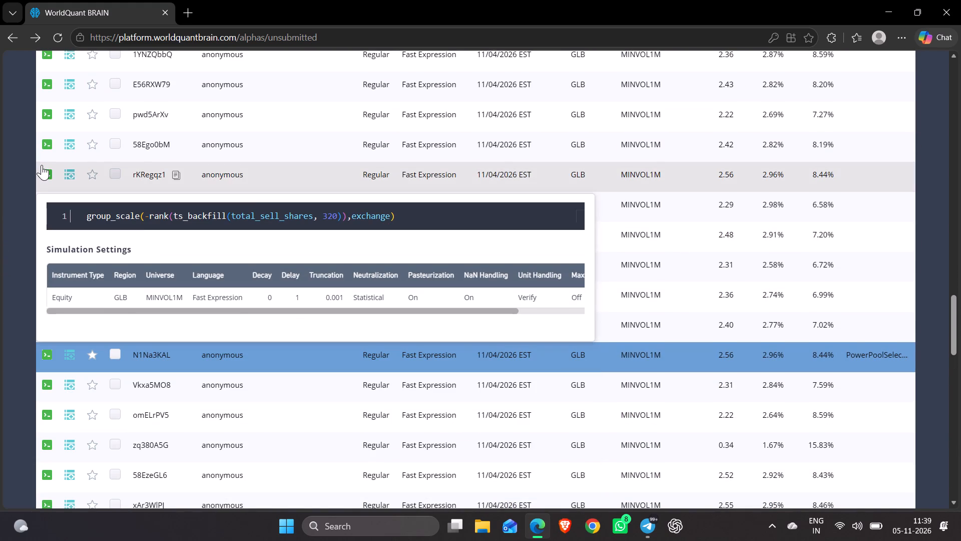
scroll(42, 165, "up", 2)
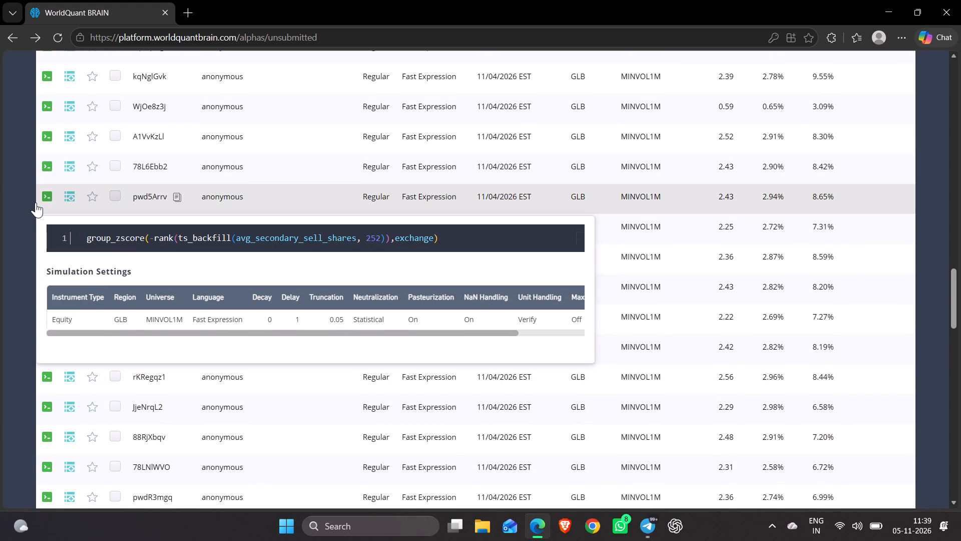
scroll(36, 202, "up", 2)
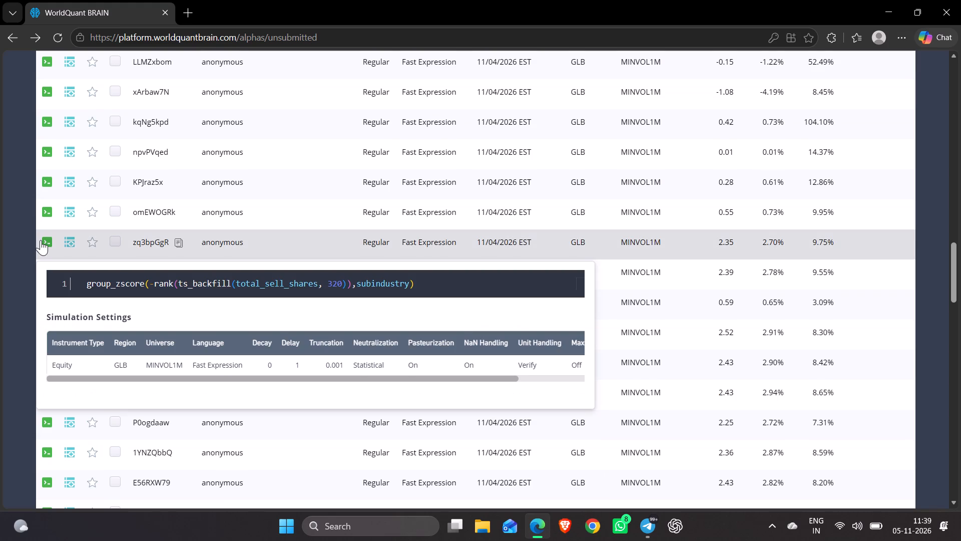
scroll(41, 240, "up", 3)
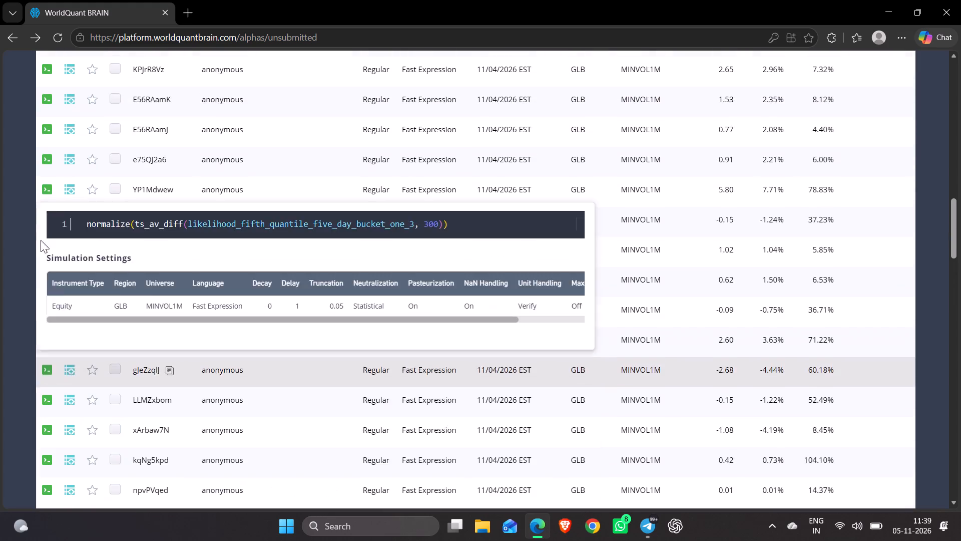
scroll(41, 240, "up", 2)
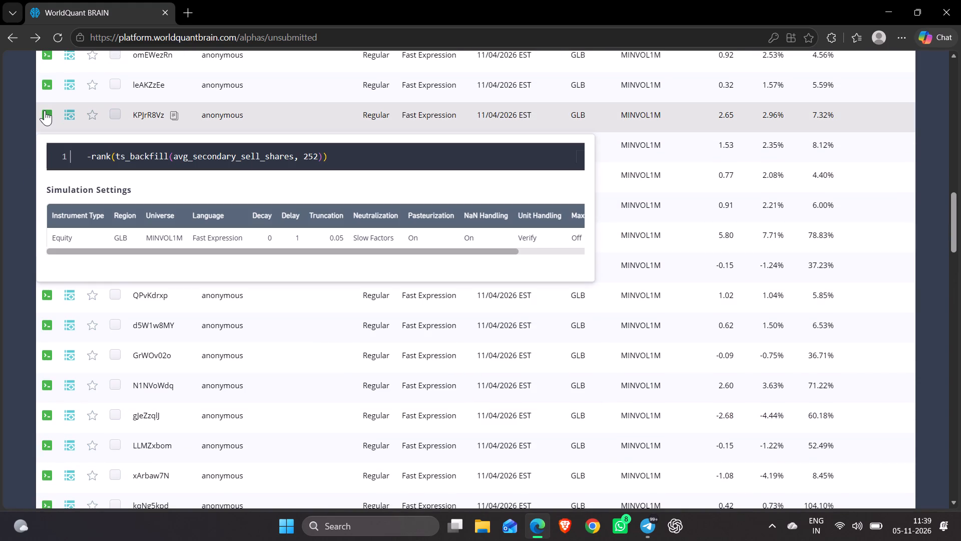
scroll(45, 110, "up", 3)
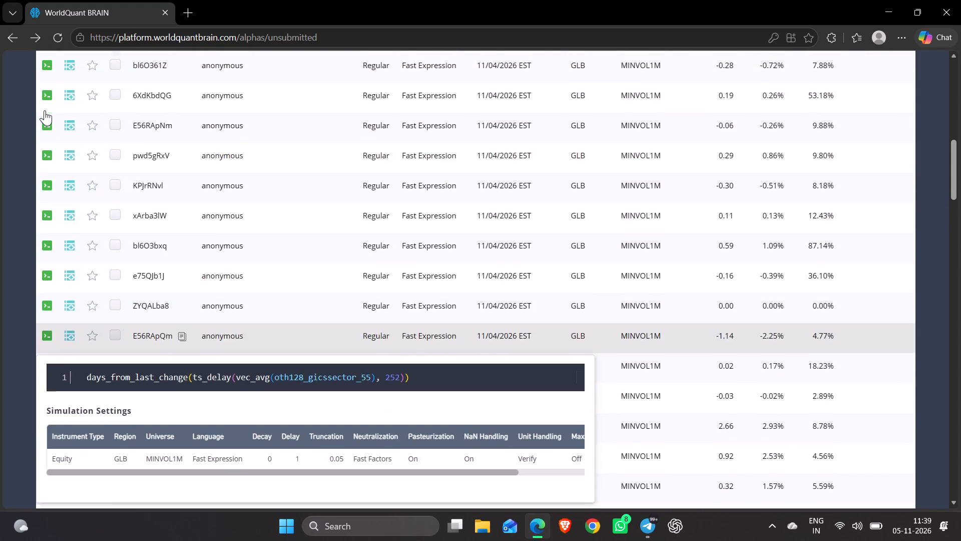
scroll(45, 110, "up", 5)
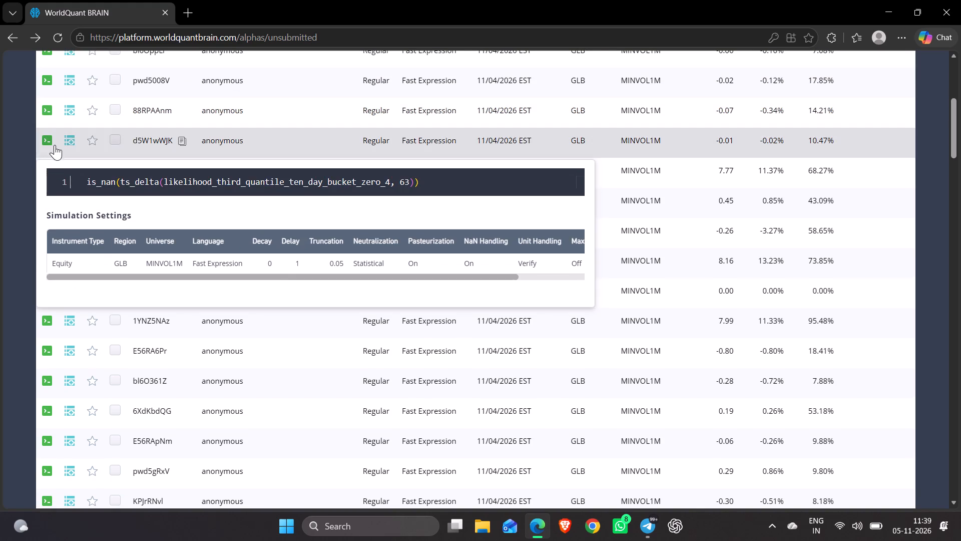
Go to page 5 of the unsubmitted alphas and examine the performance figures and expressions of the avg_secondary sell and buy share alphas.
scroll(53, 166, "down", 2)
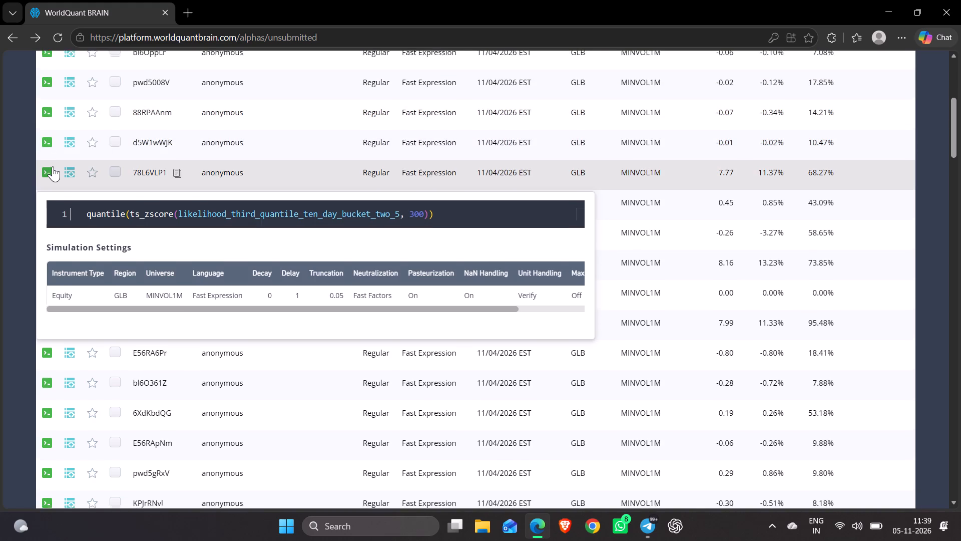
scroll(53, 166, "down", 14)
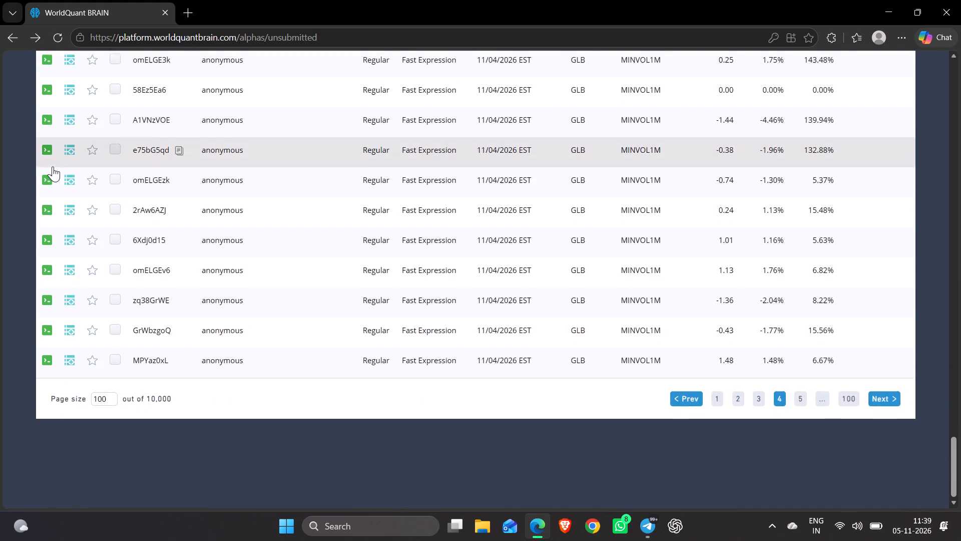
scroll(53, 166, "down", 2)
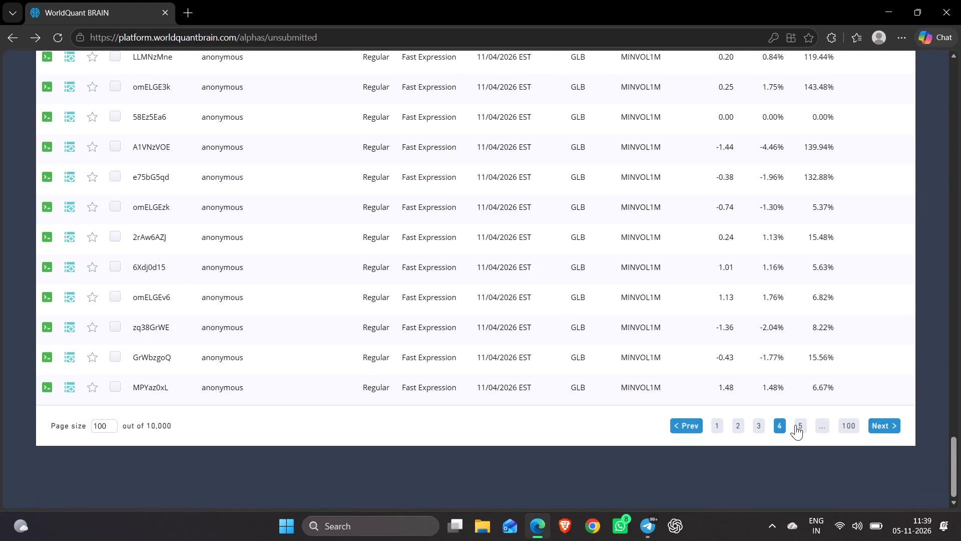
left_click(795, 425)
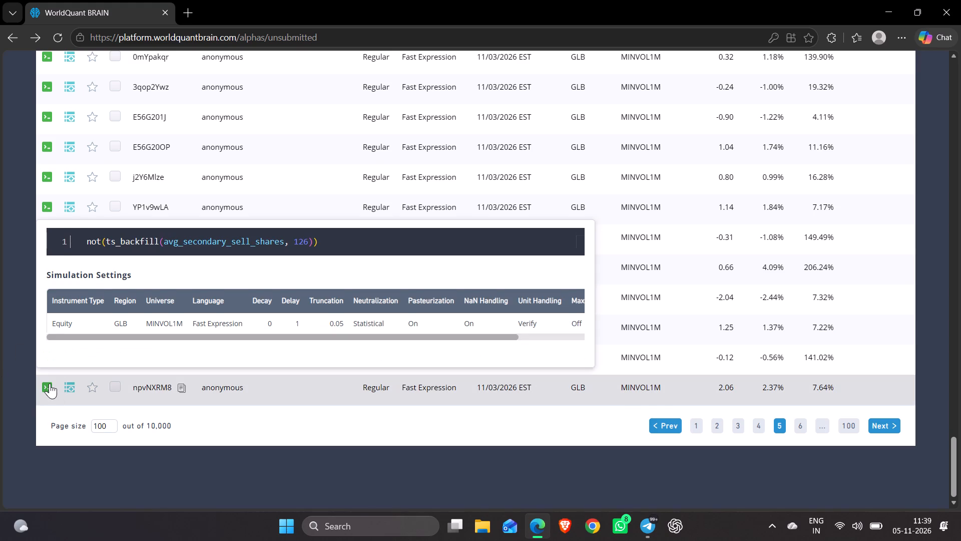
scroll(50, 383, "up", 2)
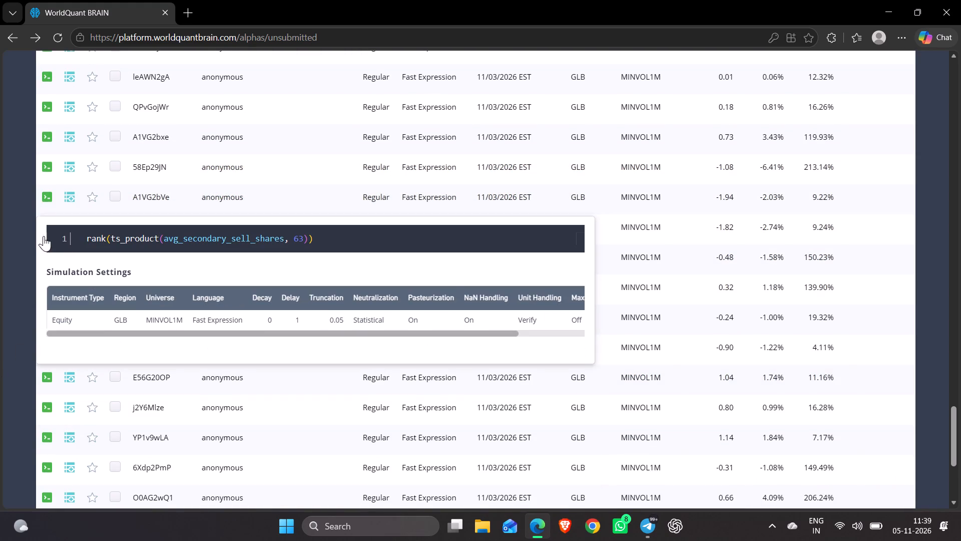
scroll(44, 236, "up", 1)
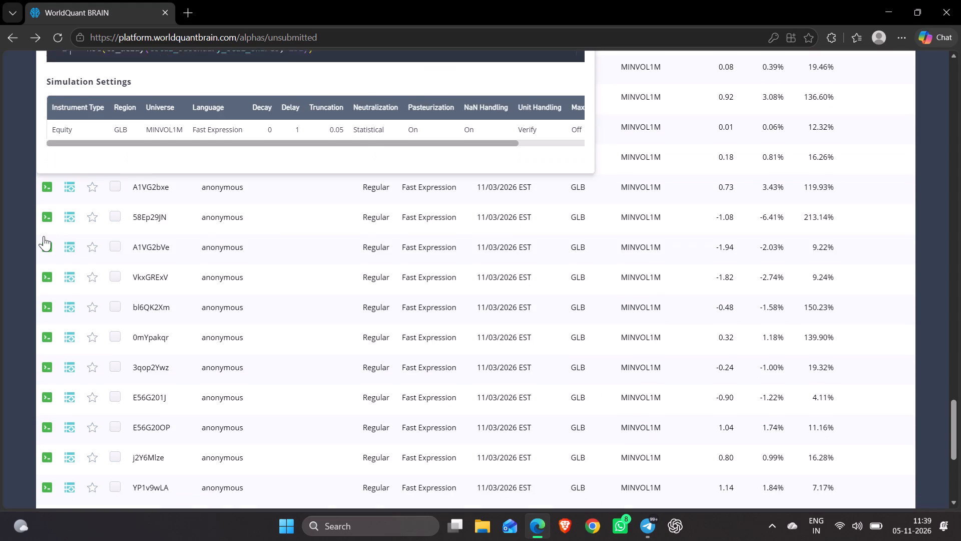
scroll(44, 236, "up", 1)
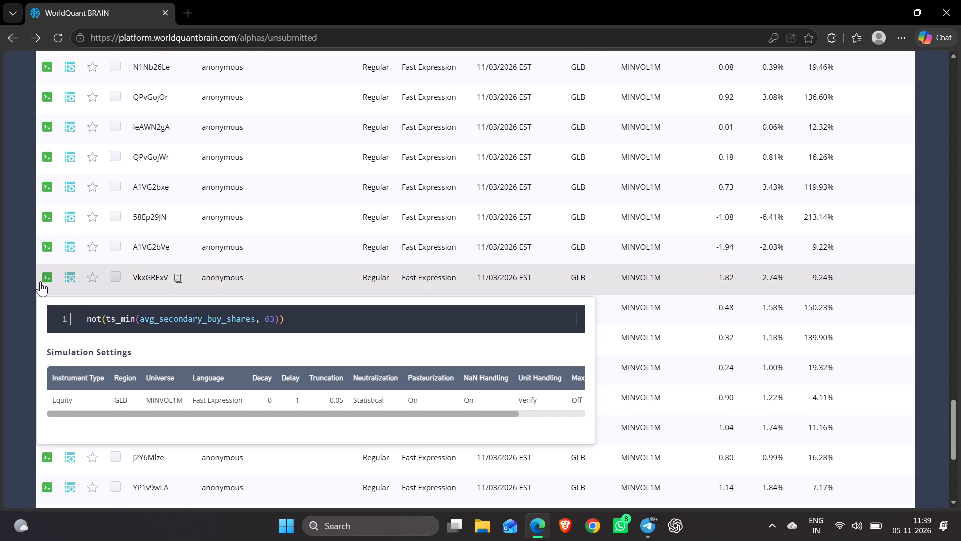
Open the details of alpha VkxGRExV, not(ts_min(avg_secondary_buy_shares, 63)), in a separate tab, and return to the unsubmitted list with its preview closed.
left_click(252, 279)
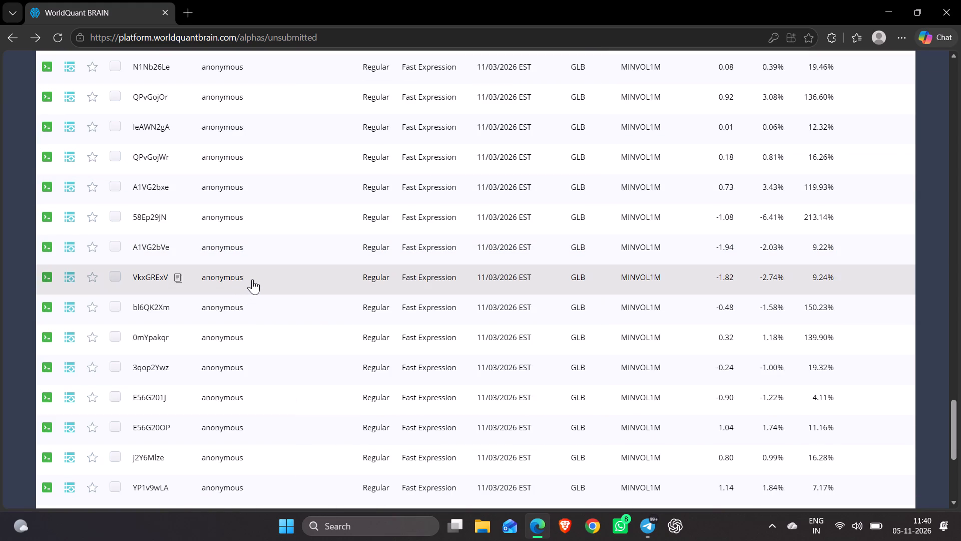
left_click(584, 125)
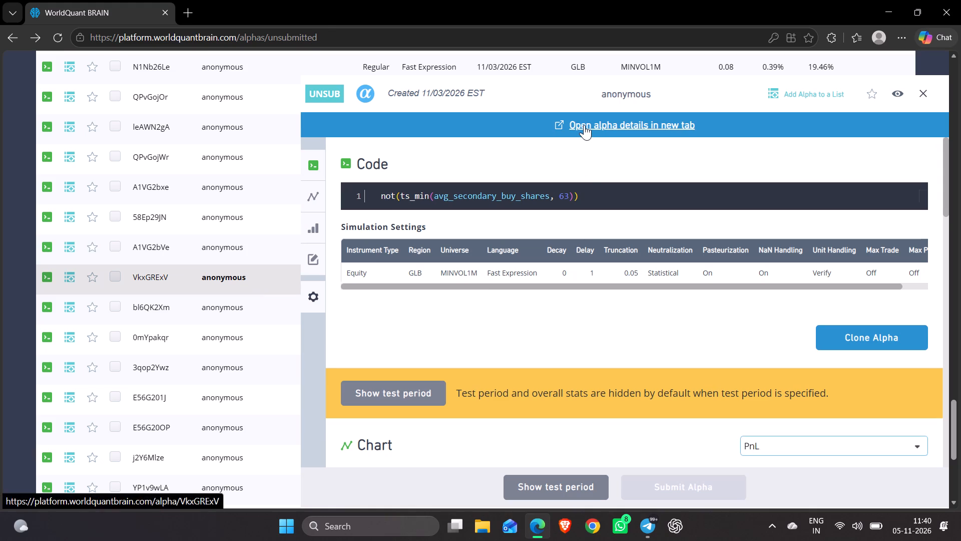
left_click(121, 0)
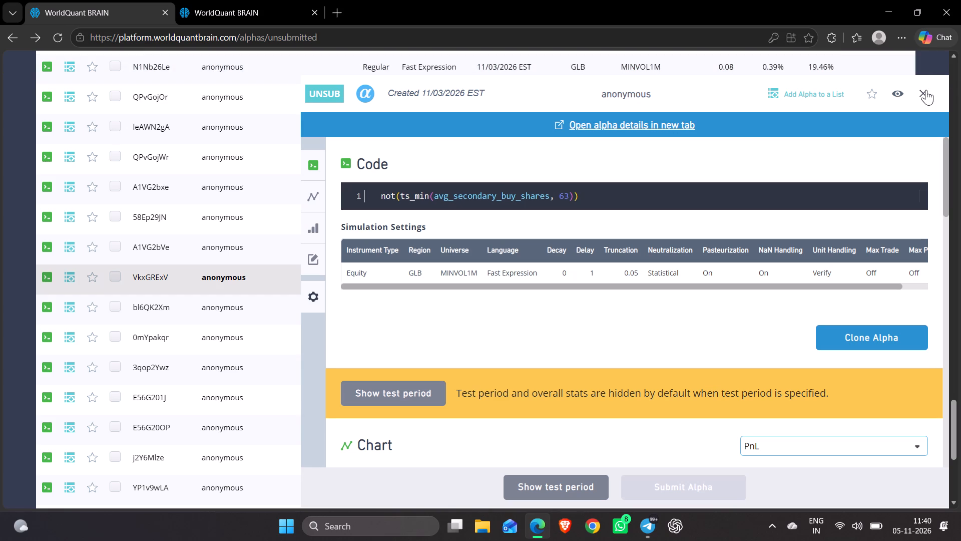
left_click(926, 90)
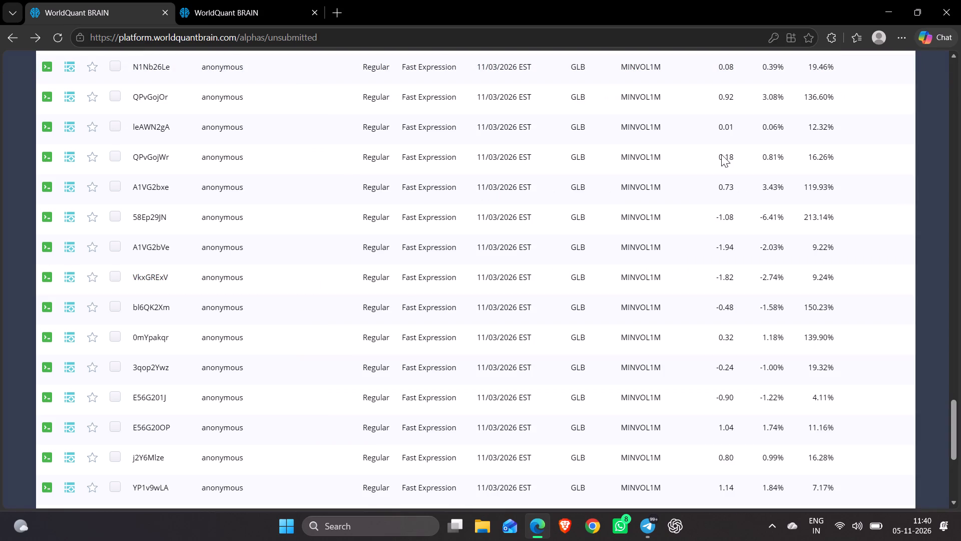
Check the code and simulation settings of alpha omENkEv5 on page 5 and close its details.
scroll(412, 211, "up", 4)
left_click(412, 211)
scroll(412, 211, "up", 1)
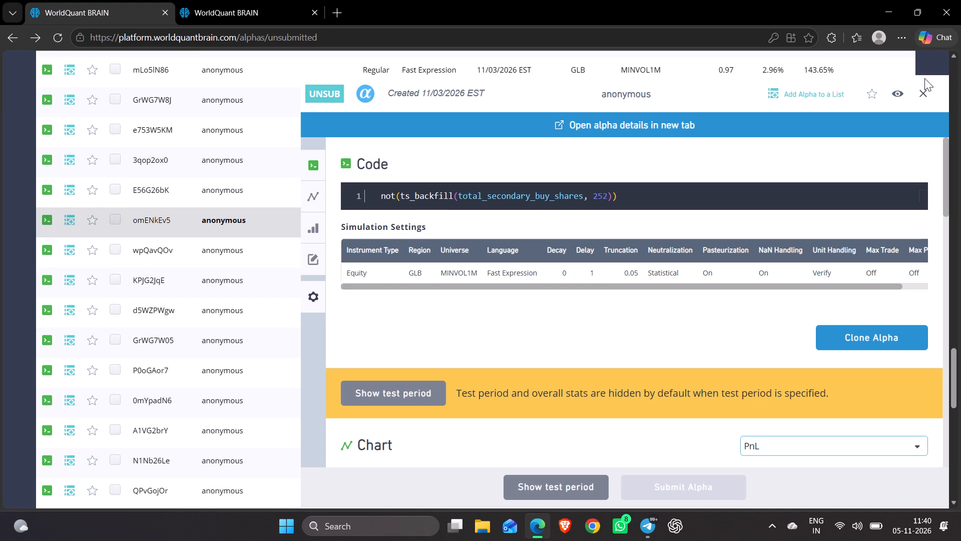
left_click(924, 91)
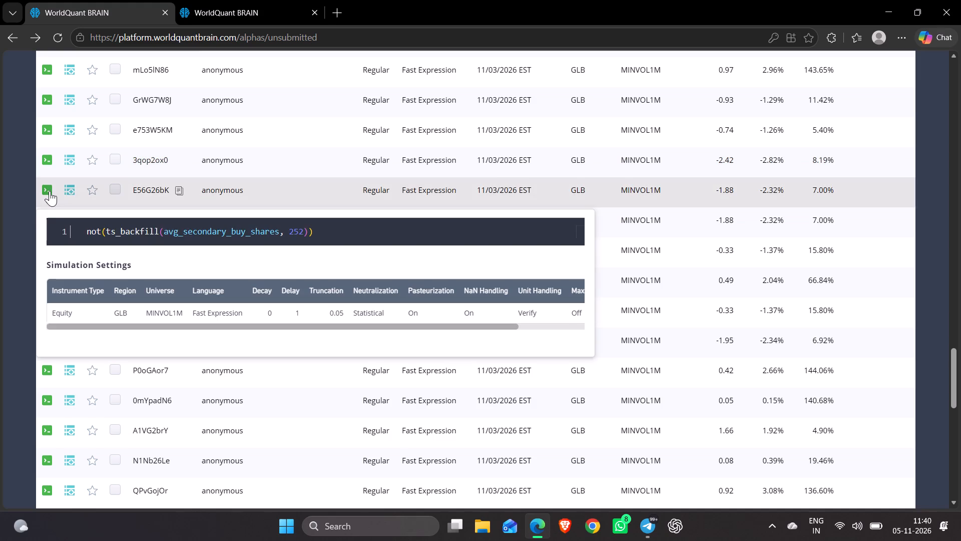
Examine further GLB alphas on page 5, previewing the expressions of candidates such as A1VG5jXW and ZYQE9aN8.
scroll(183, 179, "up", 4)
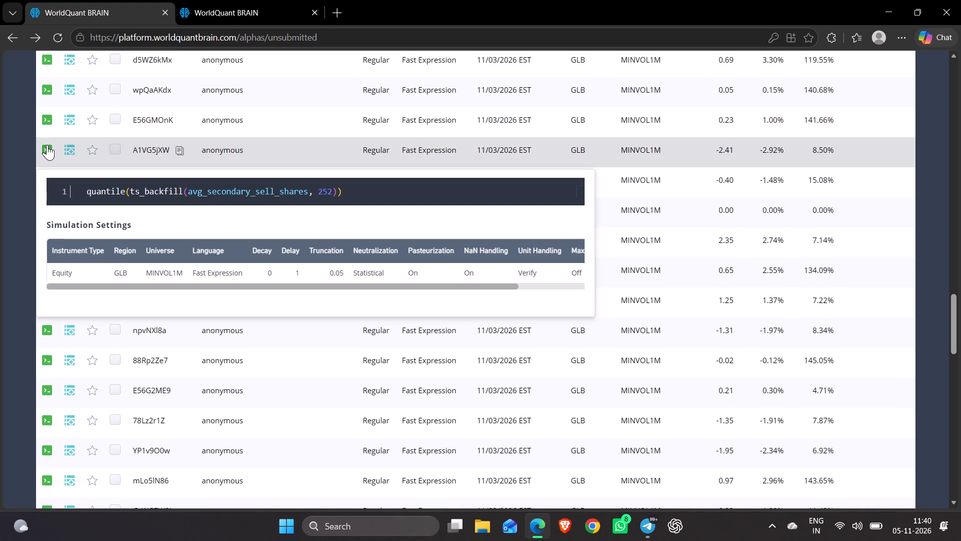
scroll(47, 145, "up", 3)
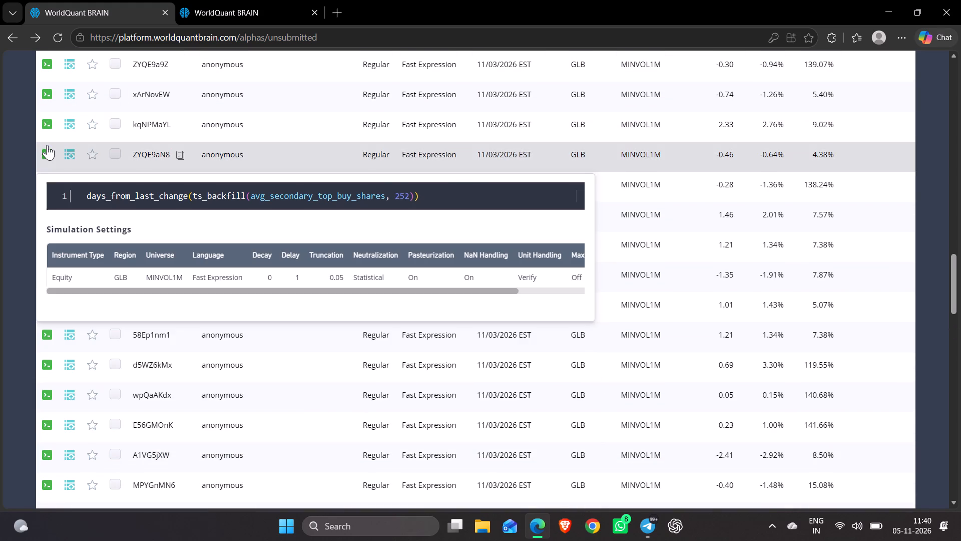